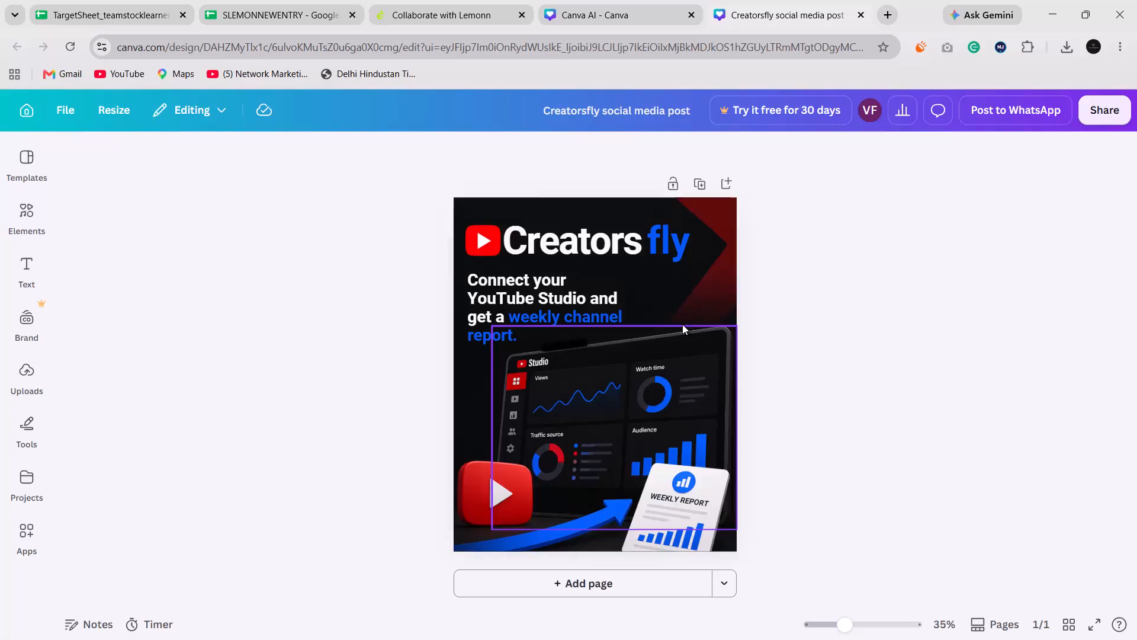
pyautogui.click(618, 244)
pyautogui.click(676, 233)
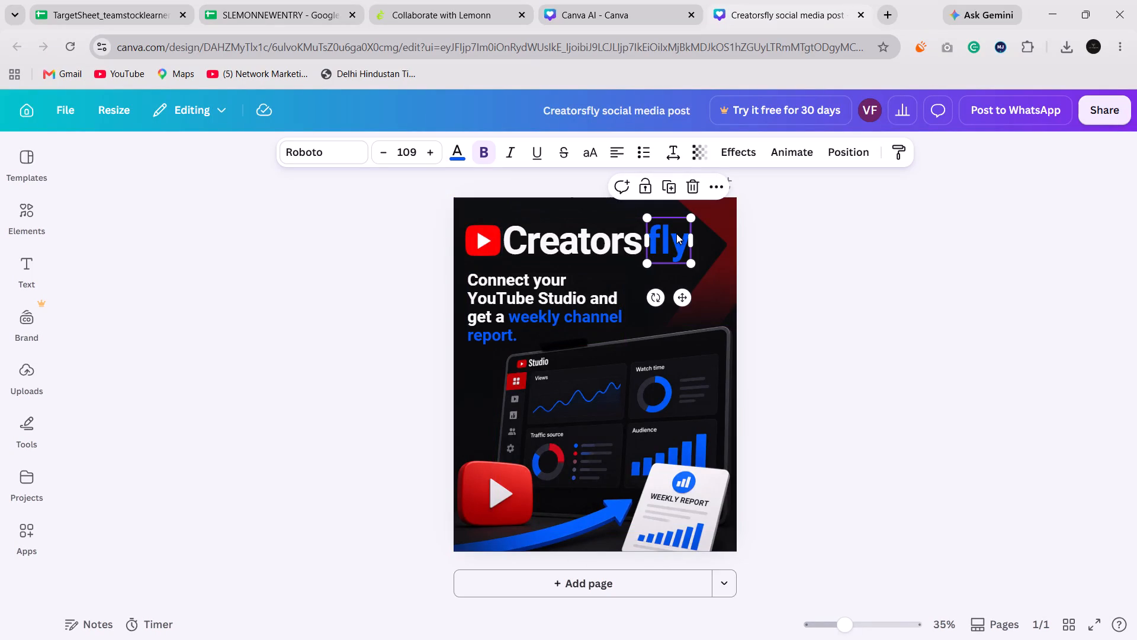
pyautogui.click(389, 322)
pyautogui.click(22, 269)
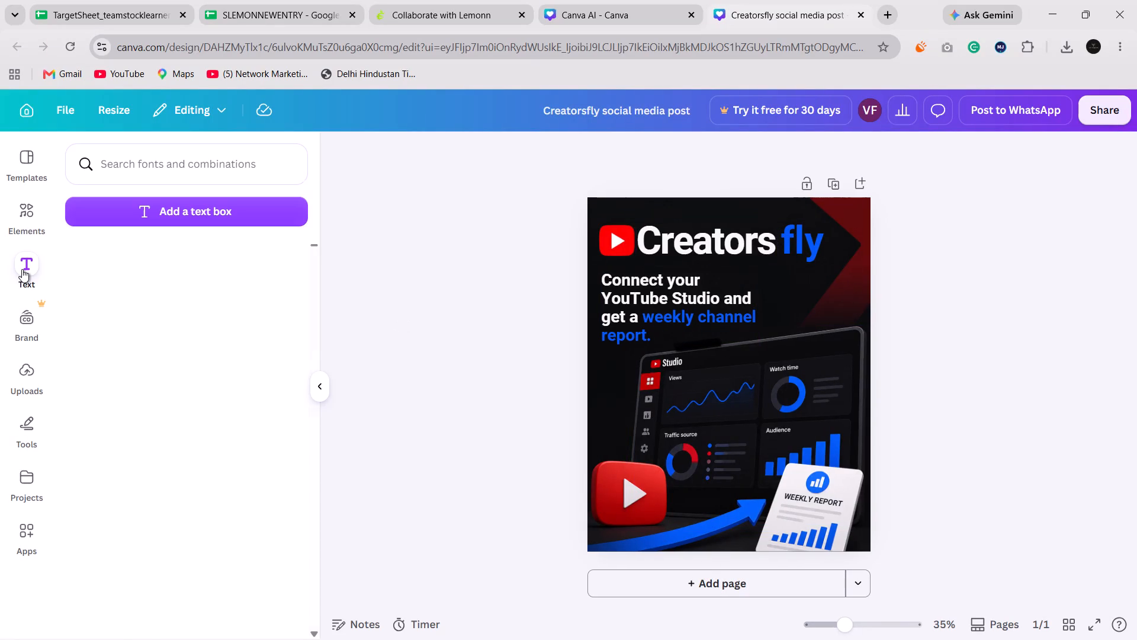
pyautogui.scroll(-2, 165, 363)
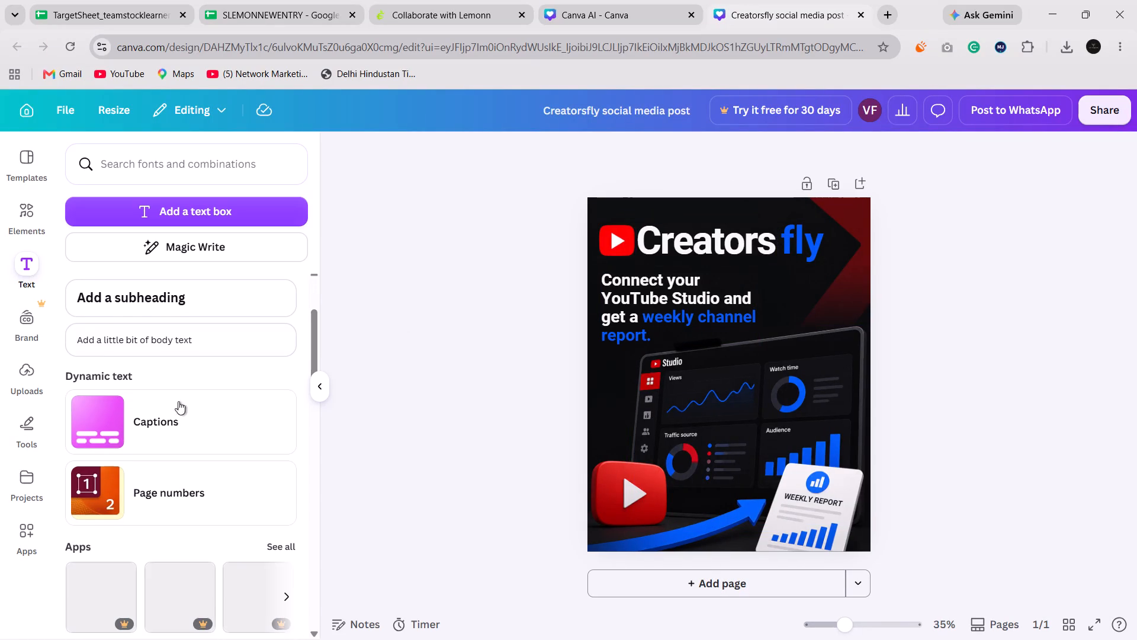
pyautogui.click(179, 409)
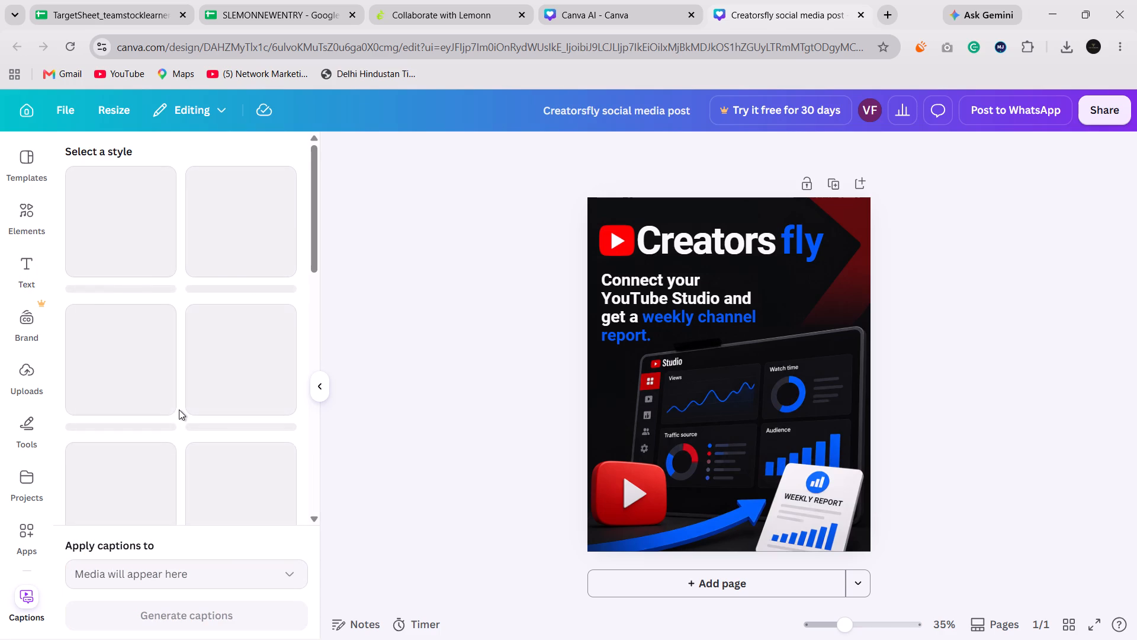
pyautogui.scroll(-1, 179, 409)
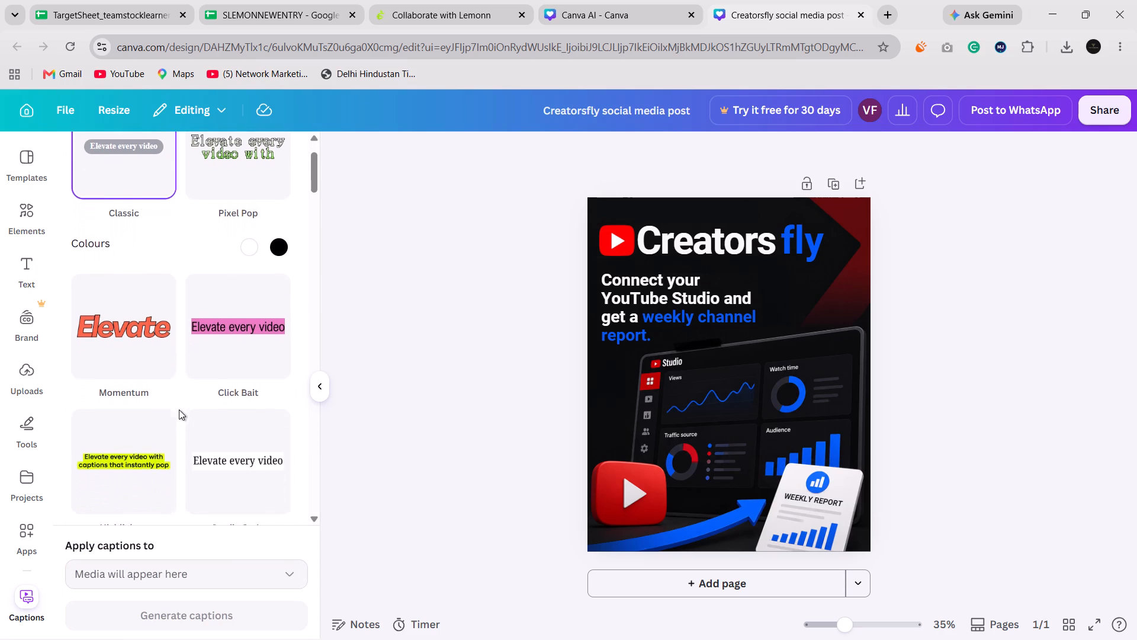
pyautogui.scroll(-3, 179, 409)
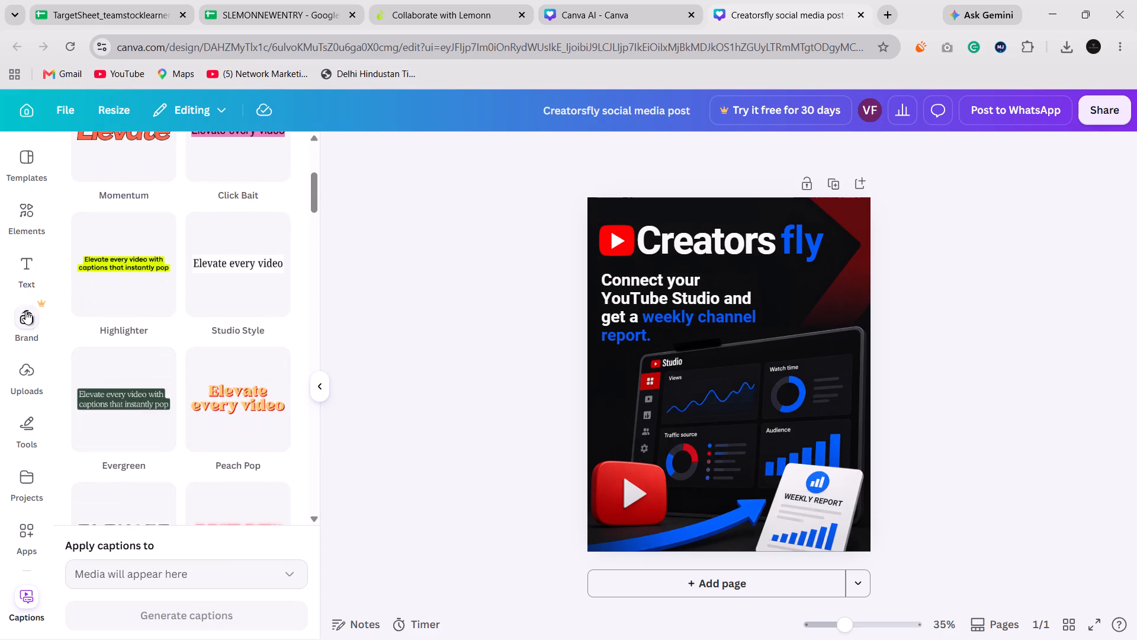
# Add the uploaded blue-purple winged C logo icon, the version without the Creatorsfly wordmark, to the post.
pyautogui.click(30, 372)
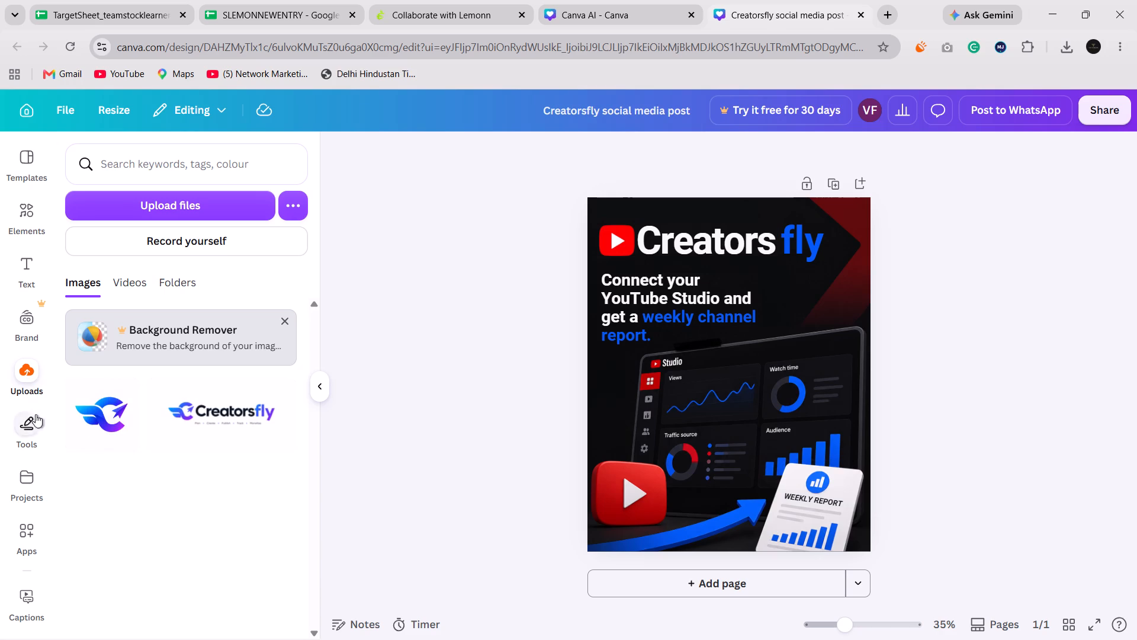
pyautogui.click(107, 411)
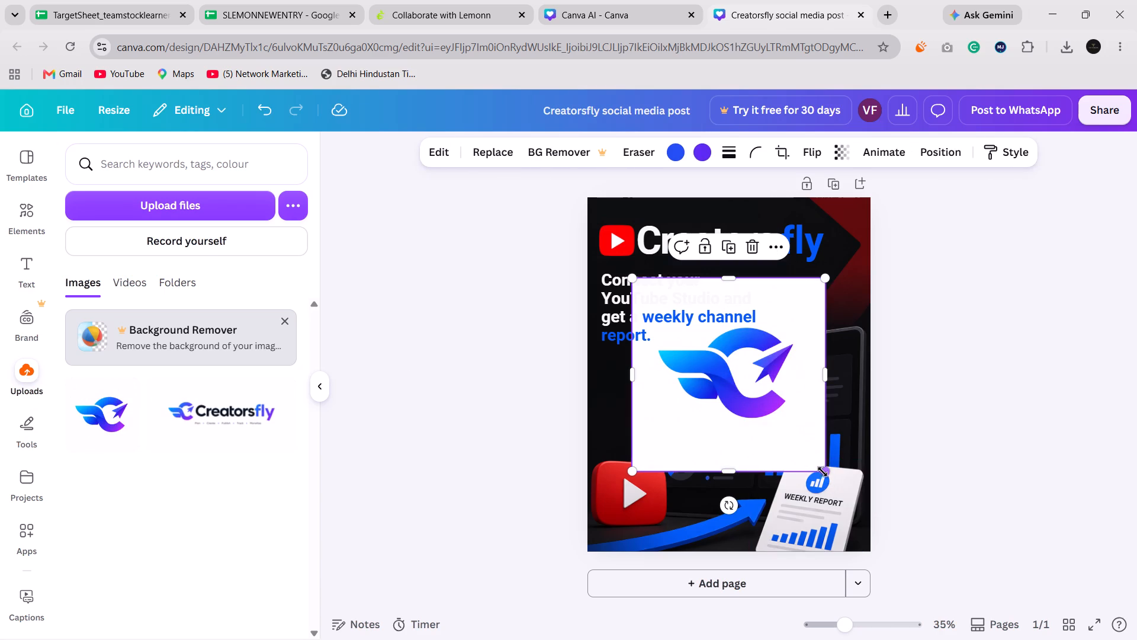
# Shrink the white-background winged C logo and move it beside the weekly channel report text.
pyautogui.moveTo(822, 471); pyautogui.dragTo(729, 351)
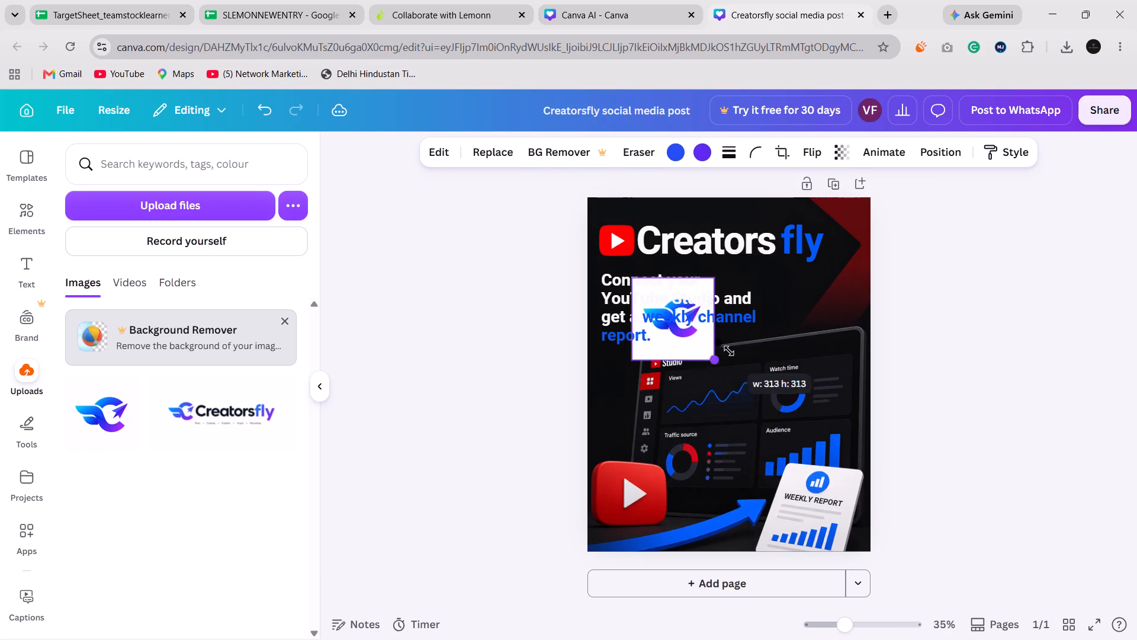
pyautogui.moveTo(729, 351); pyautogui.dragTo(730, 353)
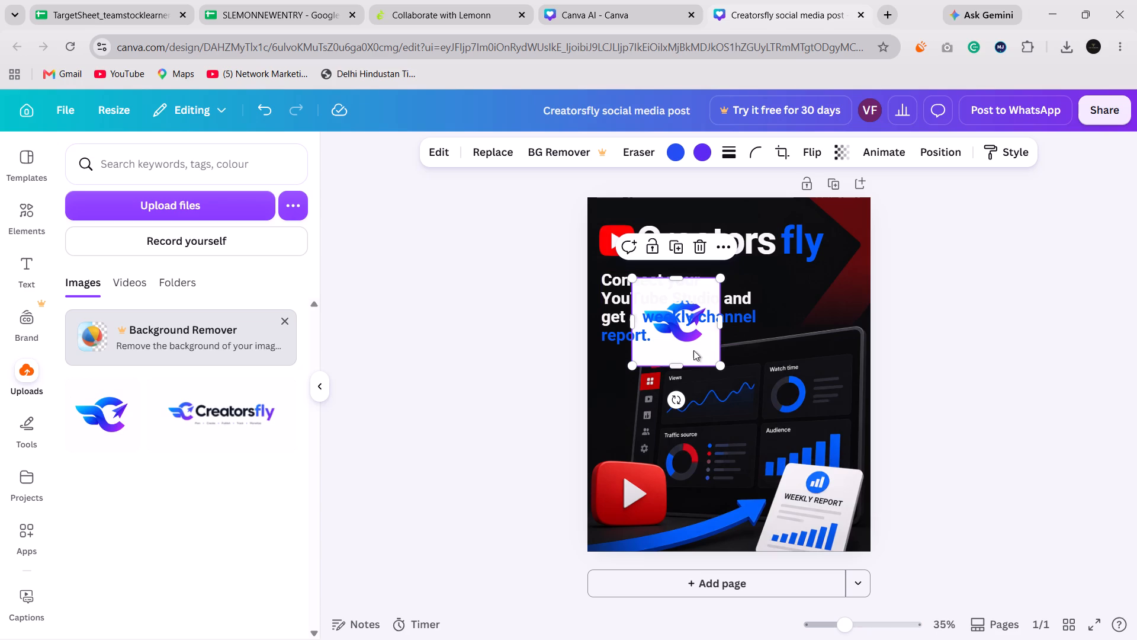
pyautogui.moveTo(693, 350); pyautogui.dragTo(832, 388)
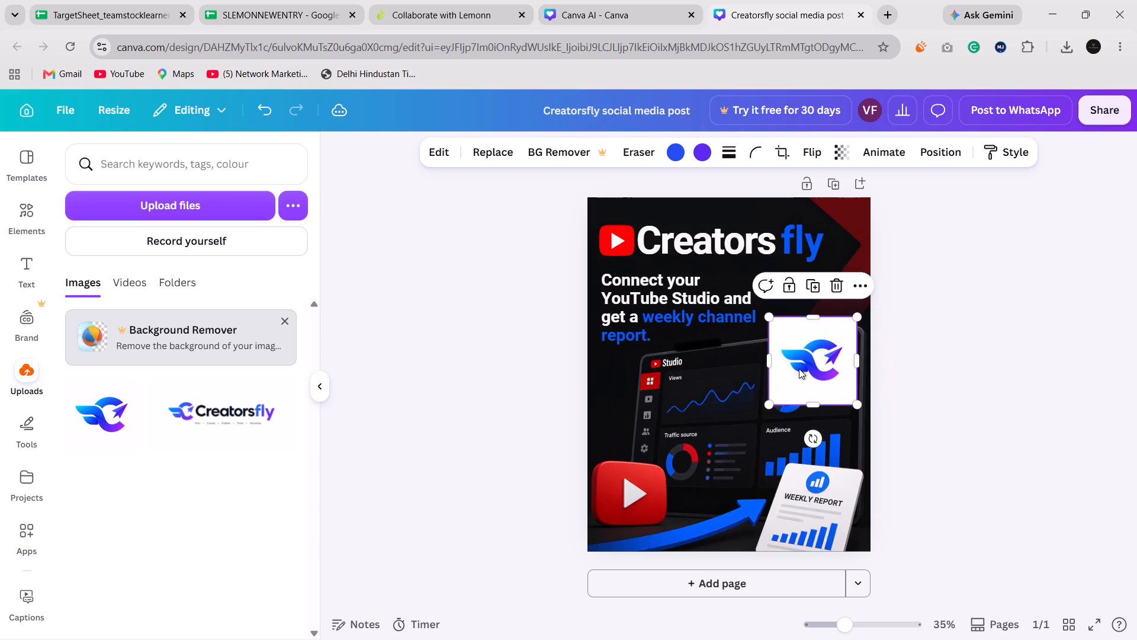
# Delete the YouTube play icon in front of the Creatorsfly title.
pyautogui.click(609, 241)
pyautogui.click(641, 194)
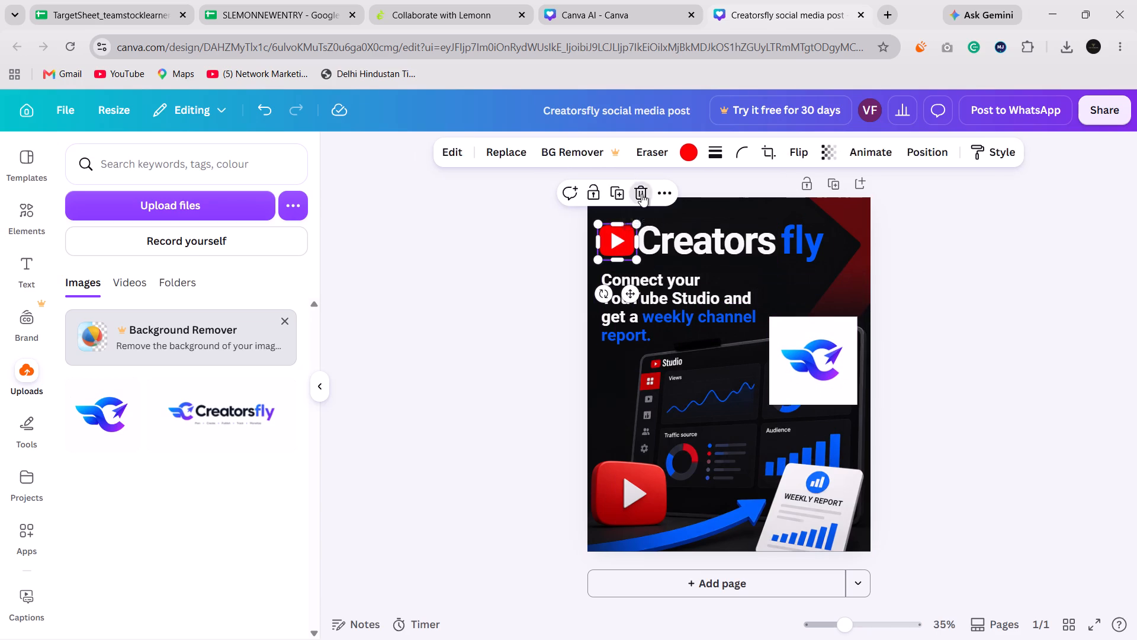
# Search the web for "bg remover" in a new browser tab and open the remove.bg site.
pyautogui.click(835, 381)
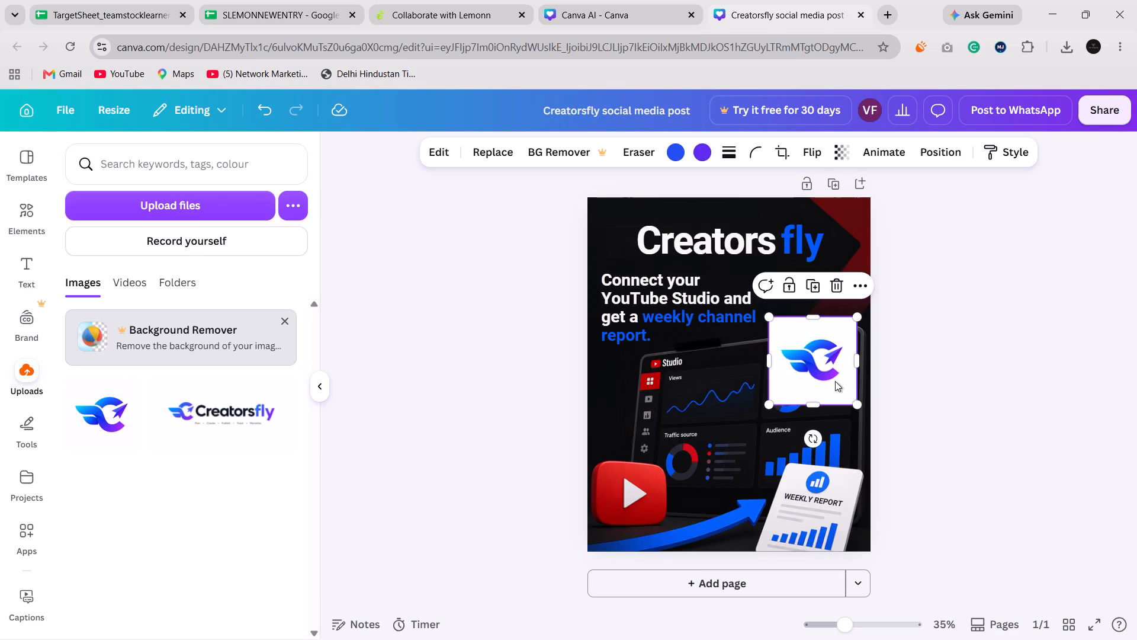
pyautogui.hotkey('ctrl', 't')
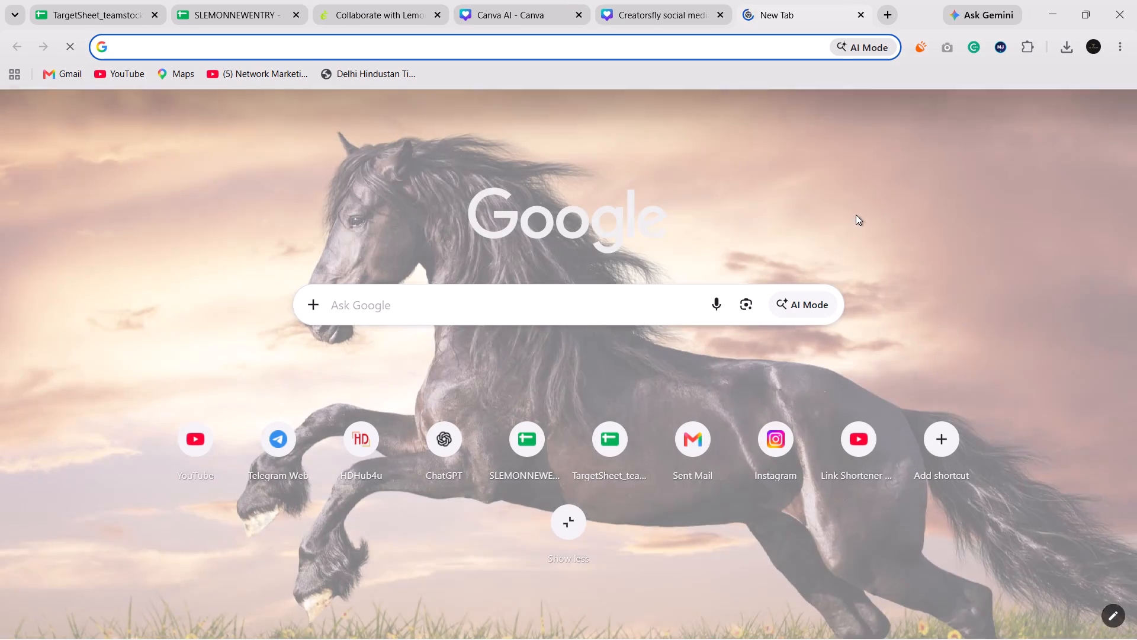
pyautogui.write('bg re')
pyautogui.press('Return')
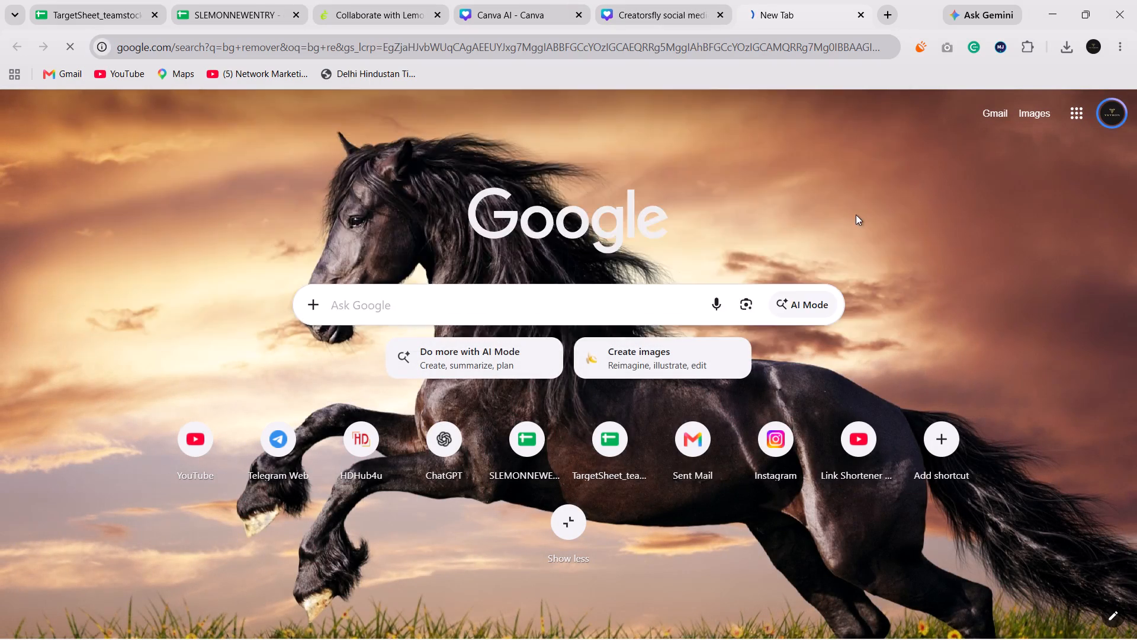
pyautogui.click(435, 299)
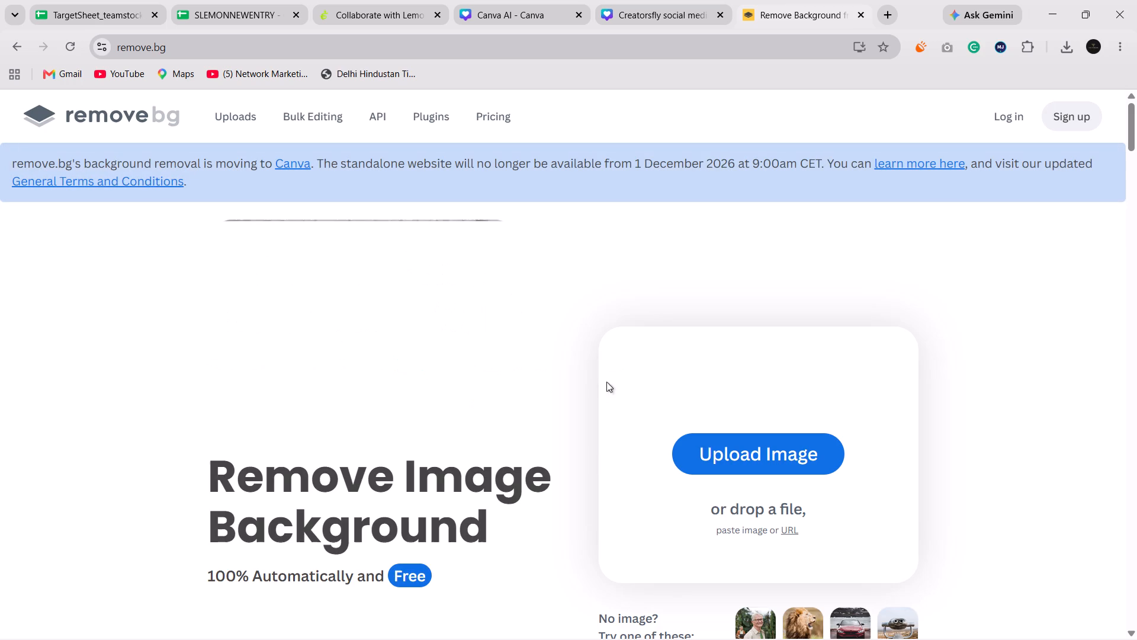
# Upload the "Gradient Winged C Logo" image from the SAAS BUSINESS folder for background removal.
pyautogui.click(711, 446)
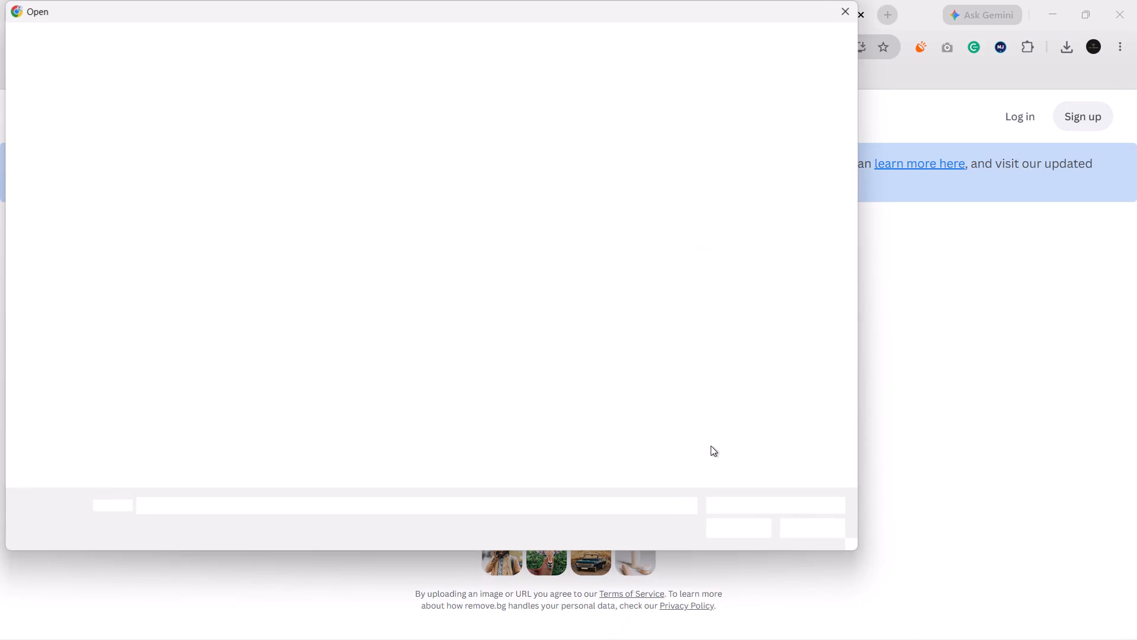
pyautogui.click(417, 164)
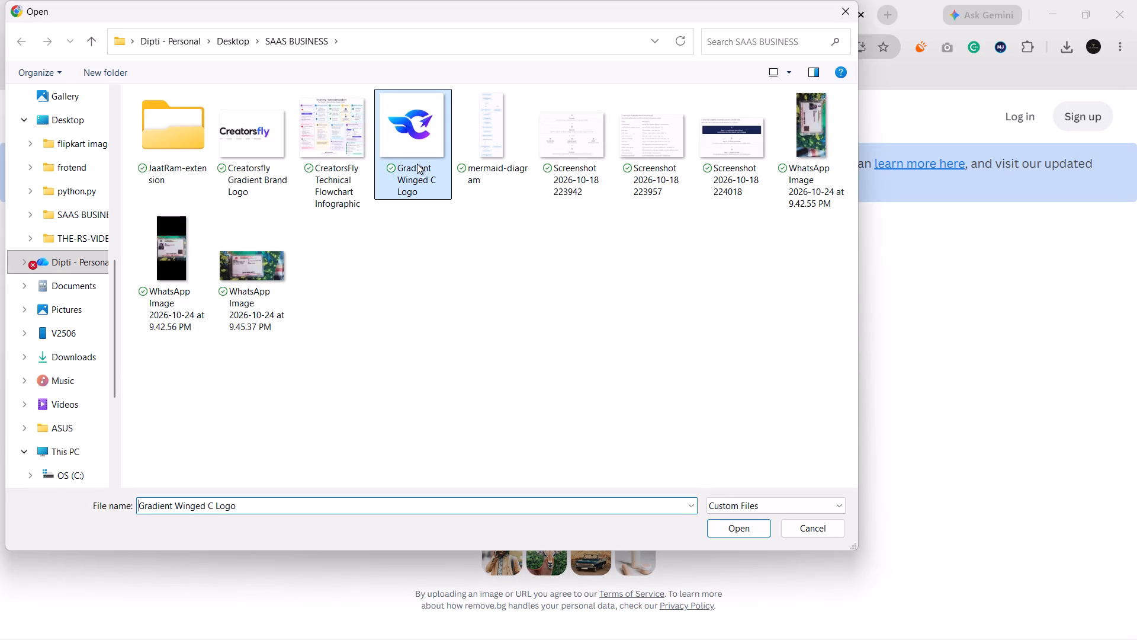
pyautogui.click(742, 522)
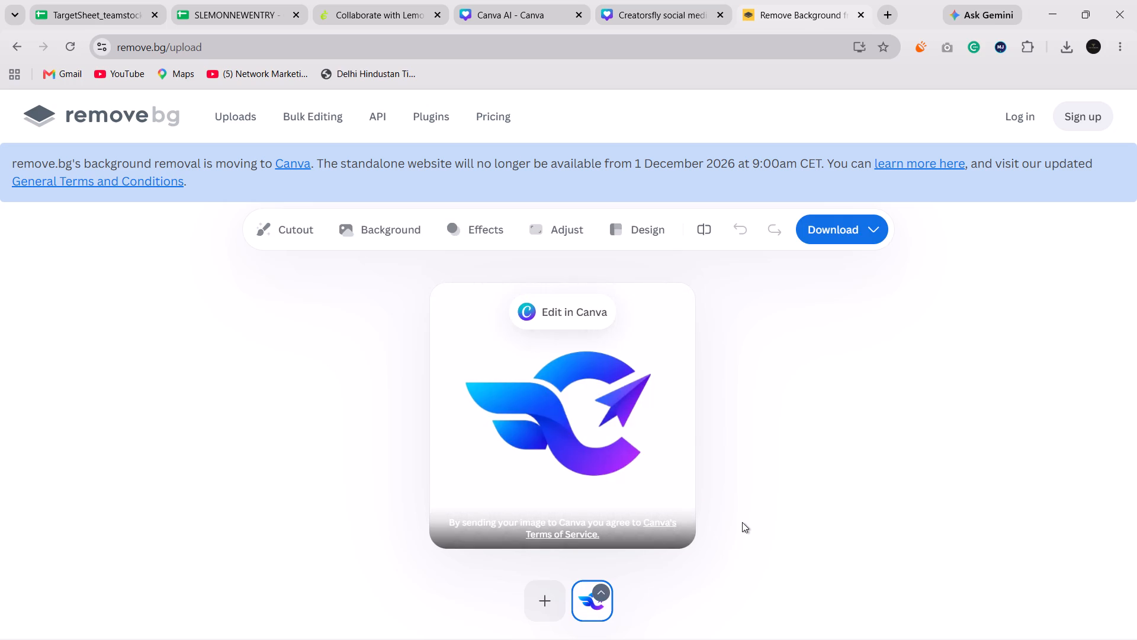
# Download the free 500 x 500 preview of the cutout logo and close the remove.bg tab.
pyautogui.click(817, 228)
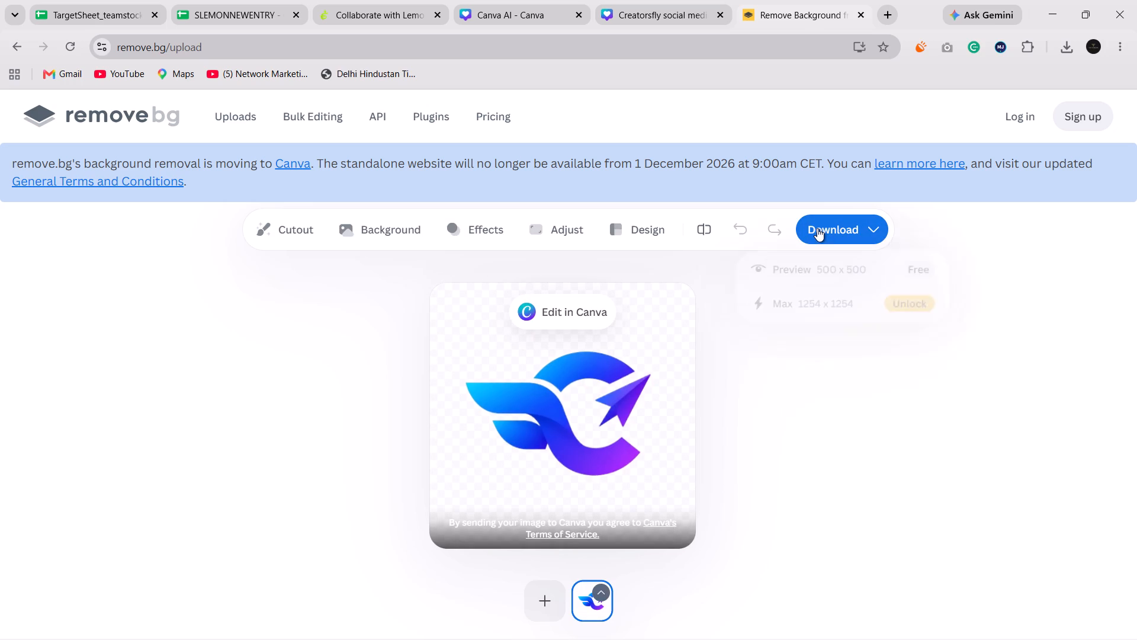
pyautogui.click(836, 269)
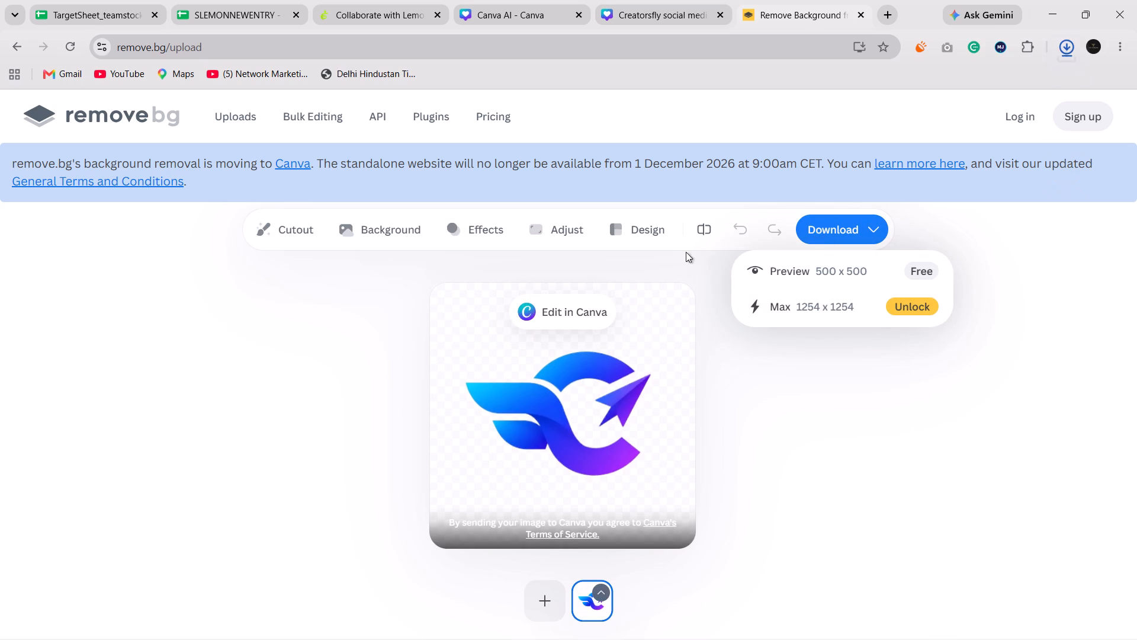
pyautogui.click(859, 12)
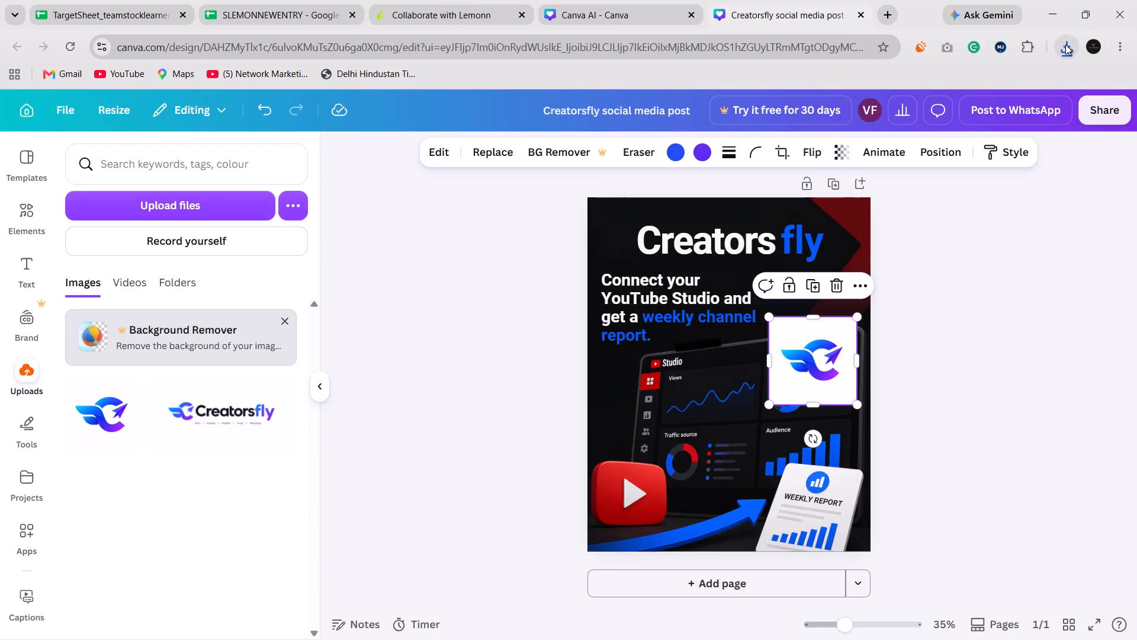
# Add the newly downloaded background-free logo PNG from the Downloads folder to the Canva poster.
pyautogui.click(1065, 44)
pyautogui.click(1013, 107)
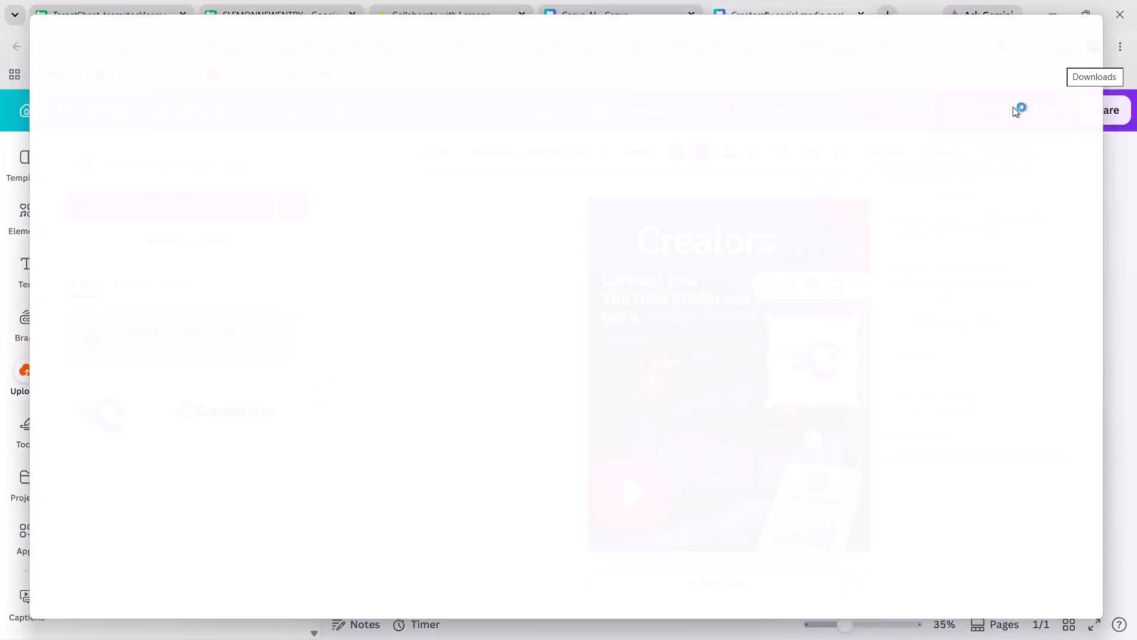
pyautogui.moveTo(275, 148); pyautogui.dragTo(335, 172)
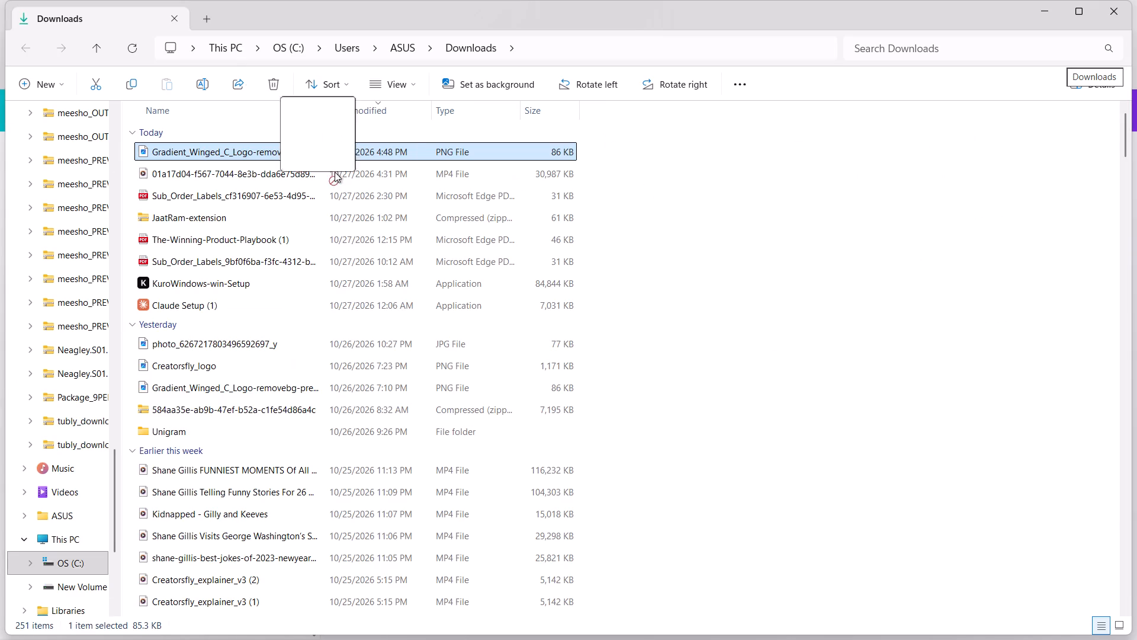
pyautogui.moveTo(335, 172); pyautogui.dragTo(808, 553)
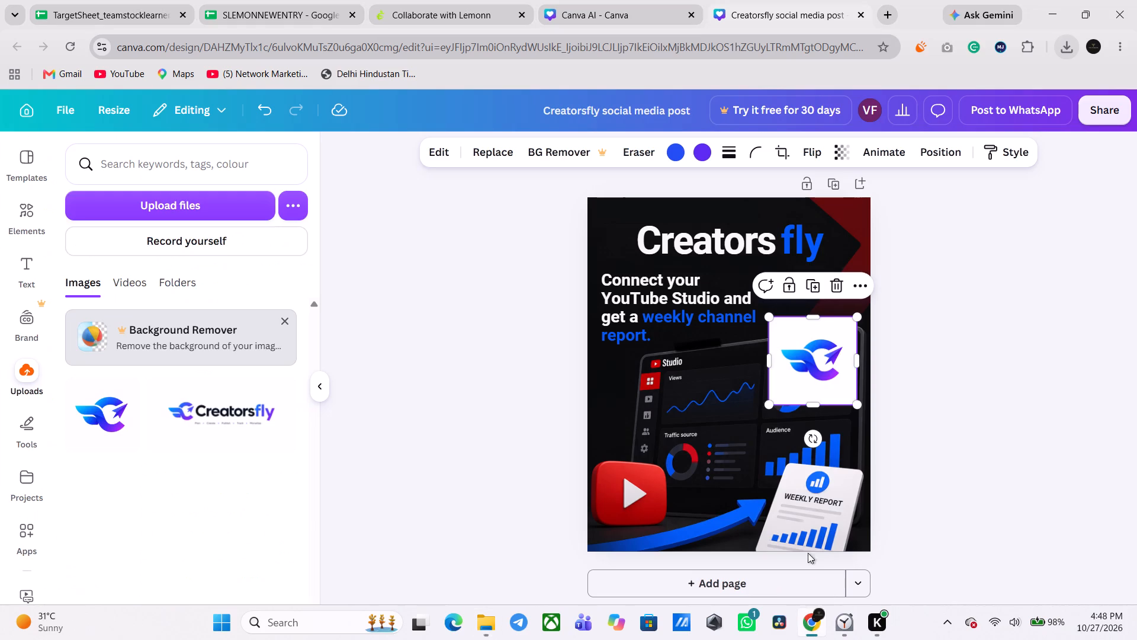
pyautogui.moveTo(808, 553); pyautogui.dragTo(799, 327)
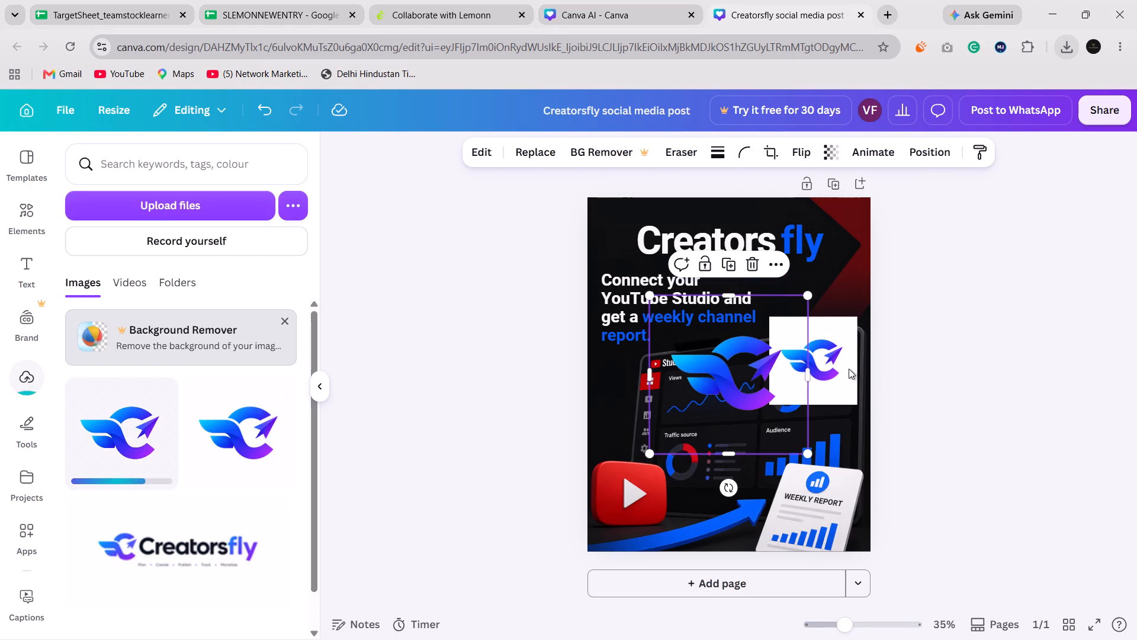
# Delete the white-background version of the logo from the poster.
pyautogui.click(849, 369)
pyautogui.press('Delete')
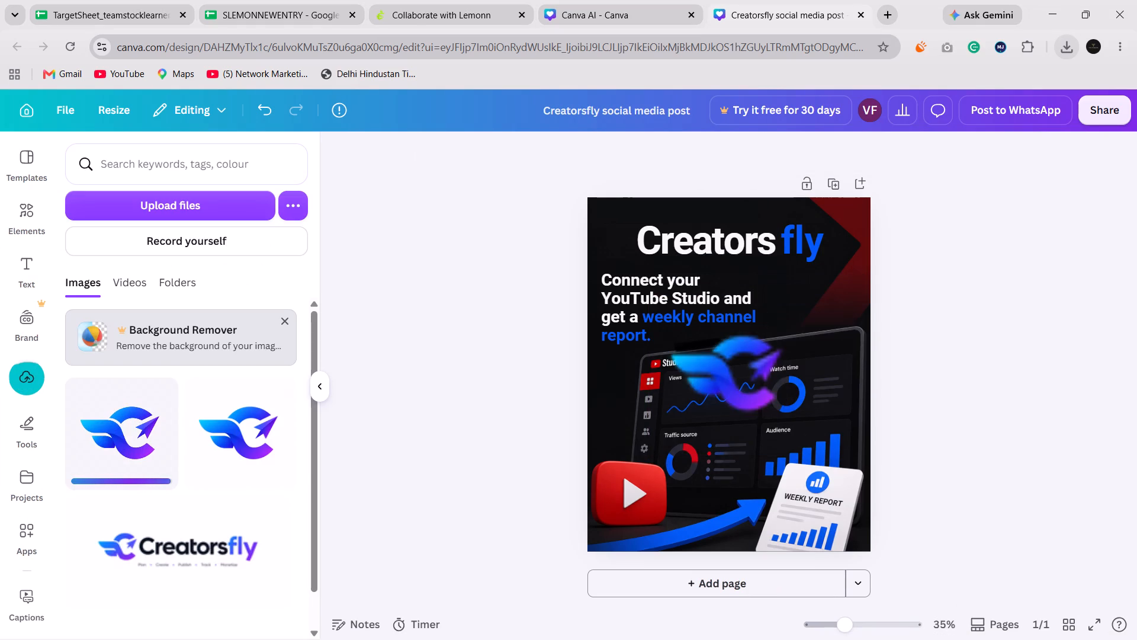
# Shrink the transparent winged C logo and place it at the poster's upper-left corner, before the title.
pyautogui.click(733, 364)
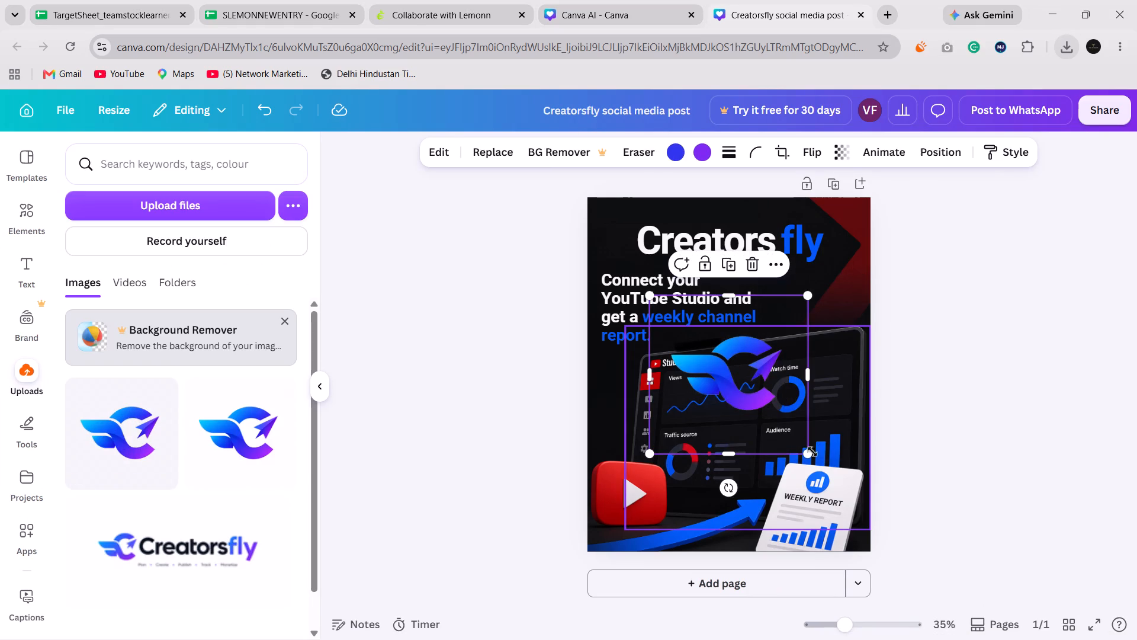
pyautogui.moveTo(801, 446); pyautogui.dragTo(776, 415)
pyautogui.moveTo(731, 350); pyautogui.dragTo(647, 257)
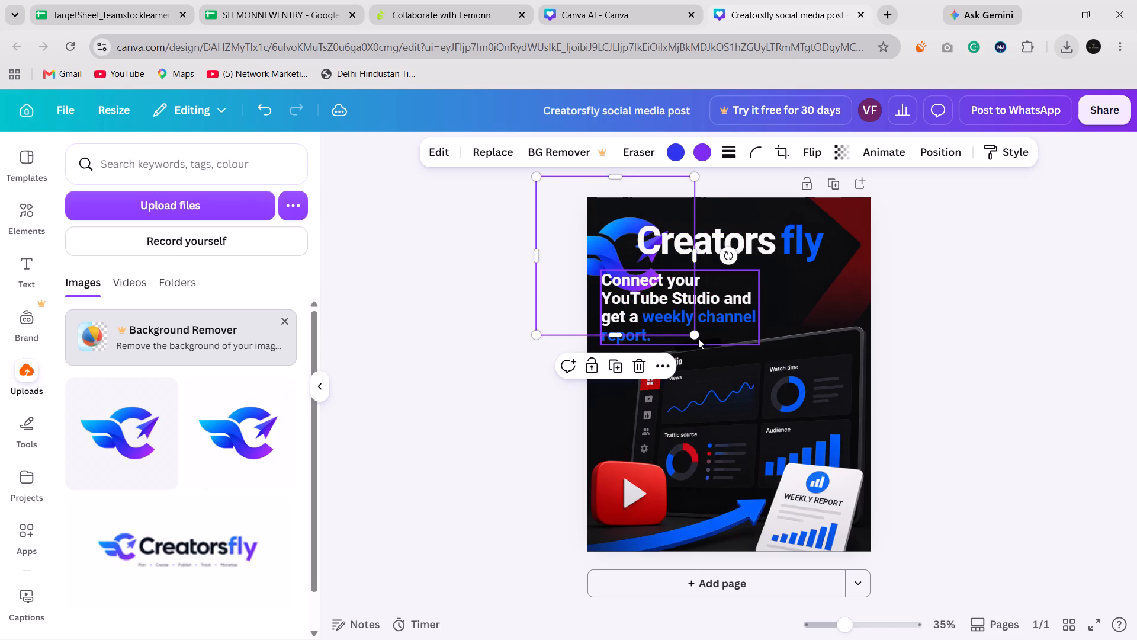
pyautogui.moveTo(696, 337); pyautogui.dragTo(648, 290)
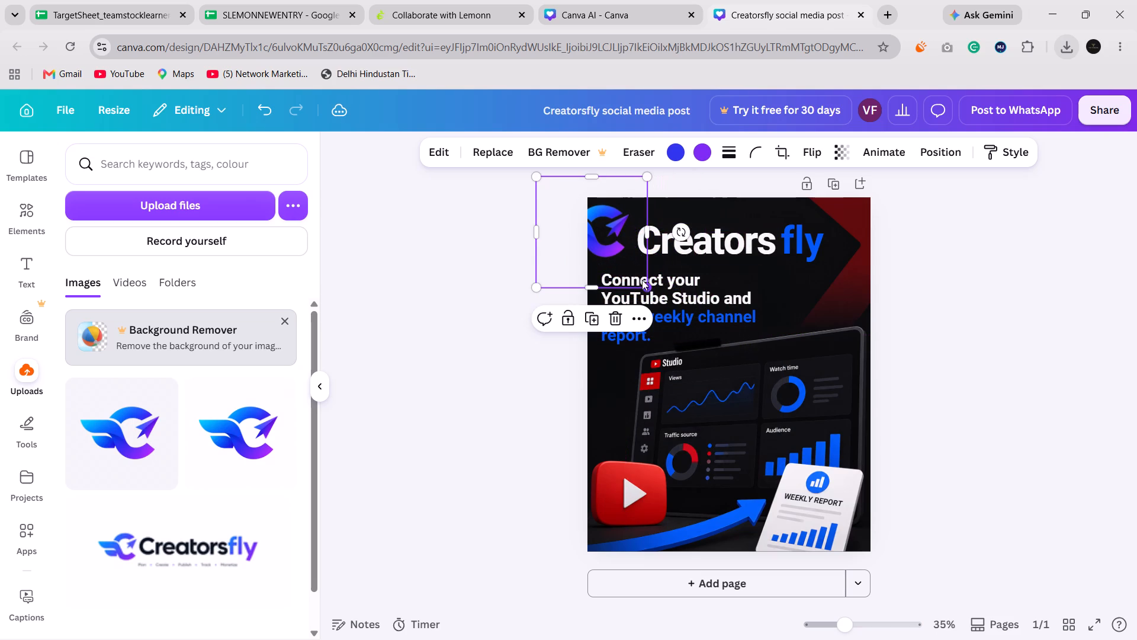
pyautogui.moveTo(611, 243); pyautogui.dragTo(631, 260)
# Shift the "fly" and "Creators" title texts to the right, keeping them adjacent, to make room for the logo.
pyautogui.click(801, 238)
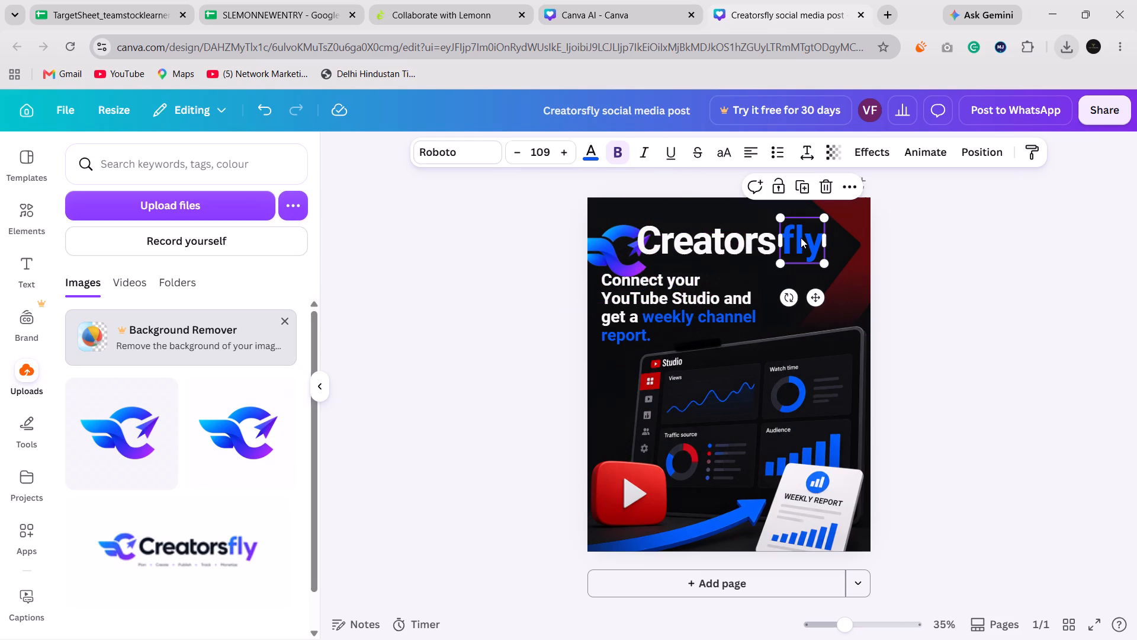
pyautogui.moveTo(801, 238); pyautogui.dragTo(823, 236)
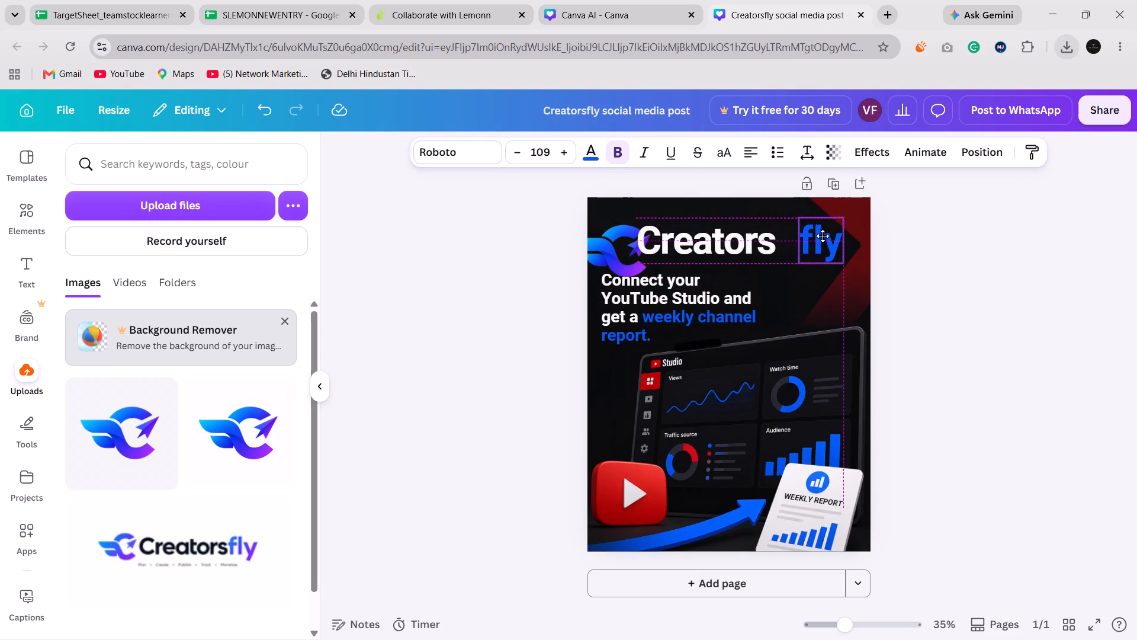
pyautogui.moveTo(823, 236); pyautogui.dragTo(826, 235)
pyautogui.click(762, 241)
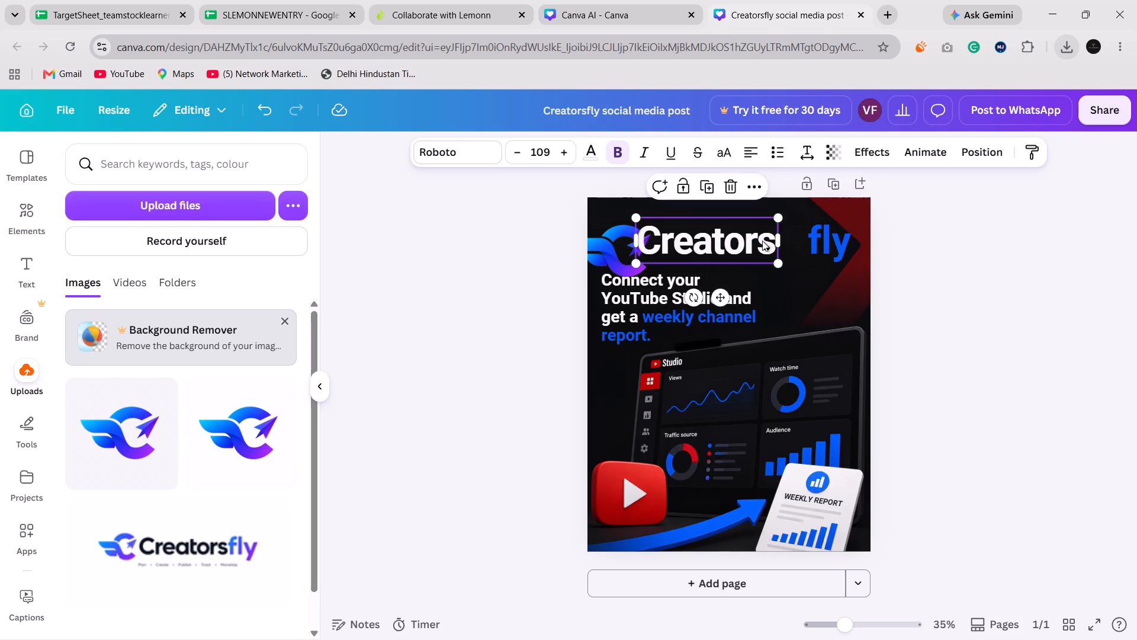
pyautogui.moveTo(762, 241); pyautogui.dragTo(791, 241)
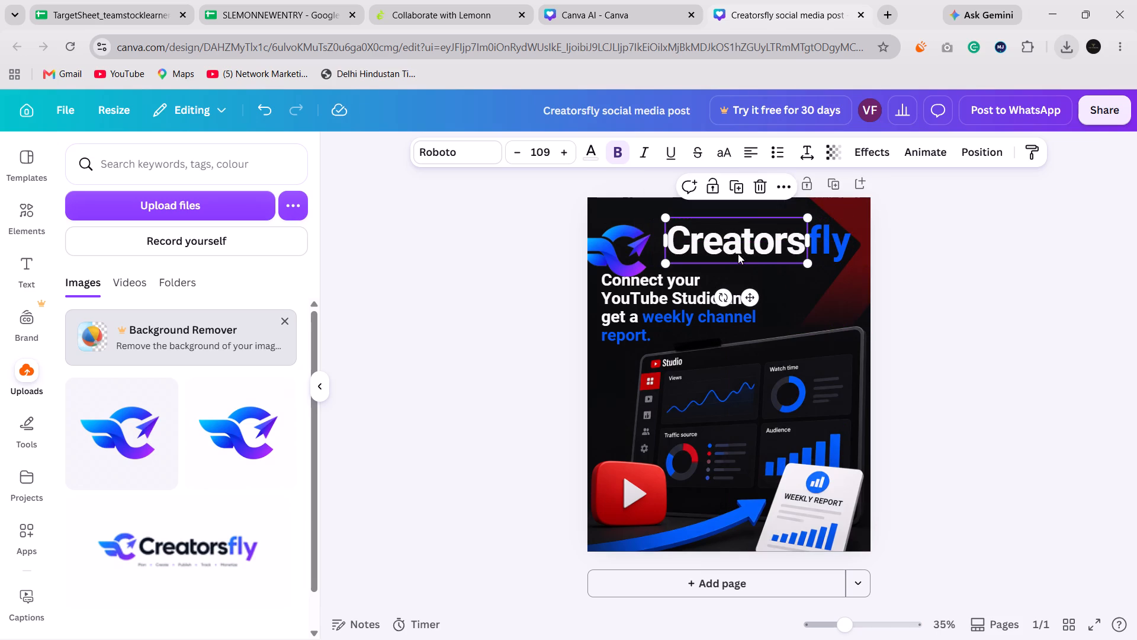
# Reposition and nudge the winged C logo up and right until it sits snugly against the Creatorsfly title, and deselect it.
pyautogui.click(612, 223)
pyautogui.moveTo(623, 214); pyautogui.dragTo(631, 209)
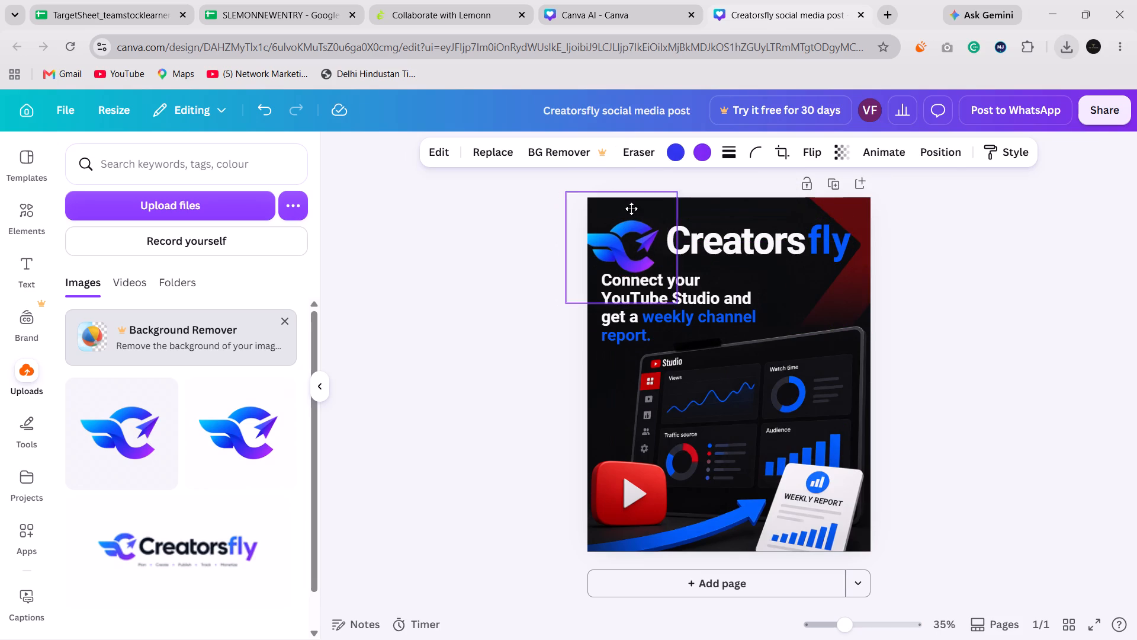
pyautogui.moveTo(631, 209); pyautogui.dragTo(633, 208)
pyautogui.press('Up')
pyautogui.press('Up')
pyautogui.press('Up')
pyautogui.press('Up')
pyautogui.press('Up')
pyautogui.press('Up')
pyautogui.press('Up')
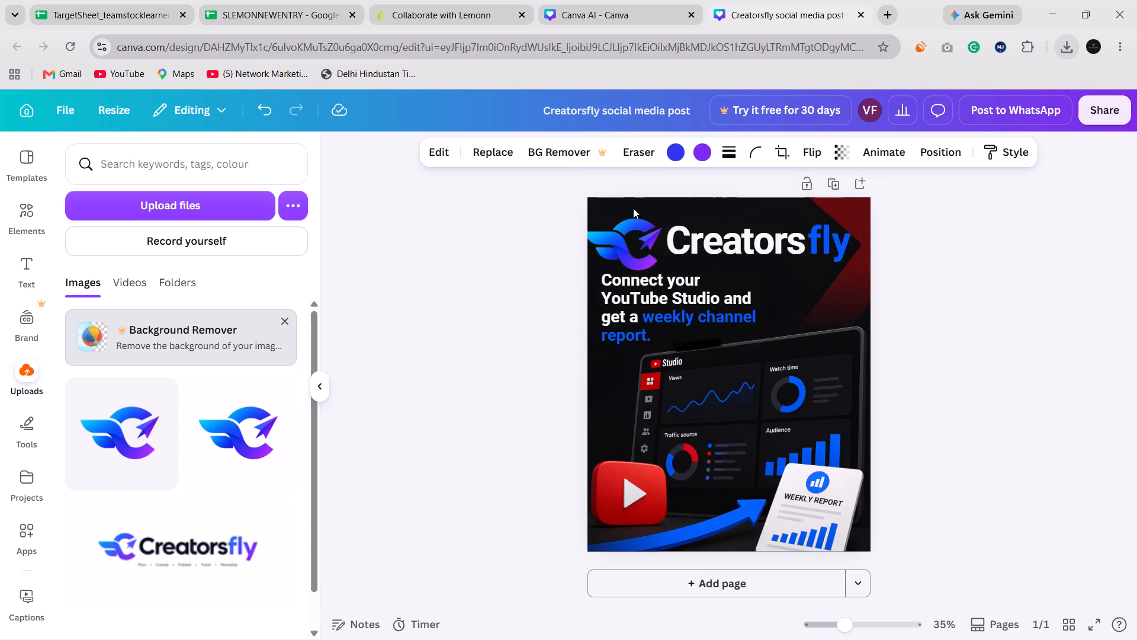
pyautogui.press('Right')
pyautogui.press('Right')
pyautogui.press('Right')
pyautogui.press('Right')
pyautogui.press('Right')
pyautogui.press('Right')
pyautogui.press('Right')
pyautogui.press('Right')
pyautogui.press('Right')
pyautogui.press('Right')
pyautogui.press('Right')
pyautogui.press('Right')
pyautogui.press('Right')
pyautogui.press('Right')
pyautogui.press('Right')
pyautogui.press('Right')
pyautogui.press('Right')
pyautogui.press('Right')
pyautogui.press('Right')
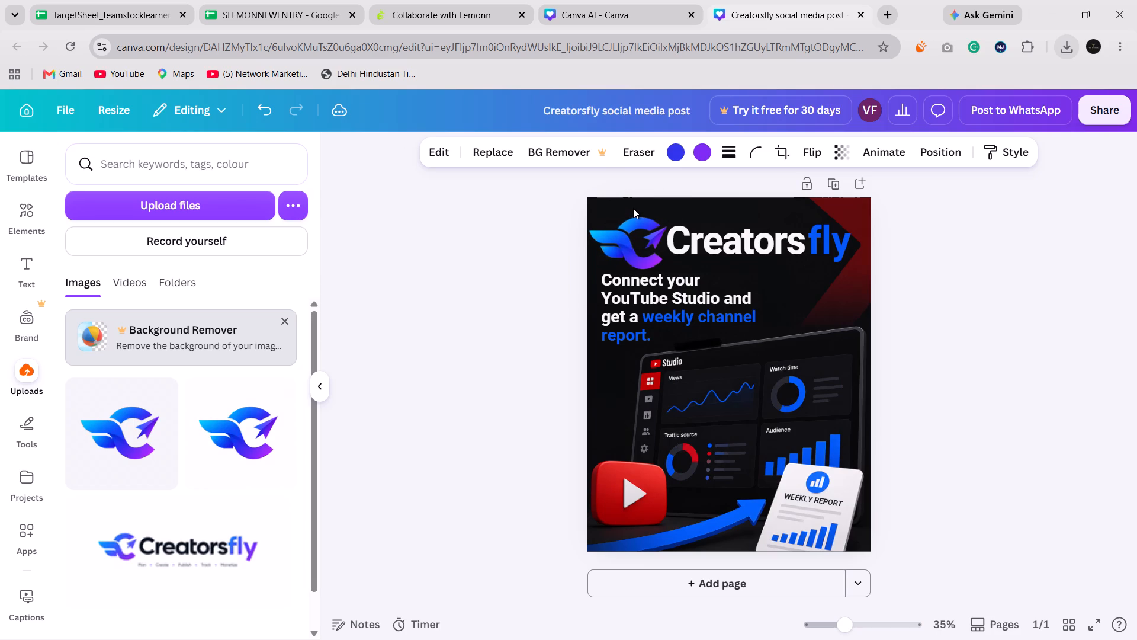
pyautogui.press('Right')
pyautogui.press('Right')
pyautogui.press('Right')
pyautogui.press('Right')
pyautogui.press('Right')
pyautogui.press('Up')
pyautogui.press('Up')
pyautogui.press('Up')
pyautogui.press('Up')
pyautogui.press('Up')
pyautogui.press('Up')
pyautogui.press('Up')
pyautogui.press('Up')
pyautogui.press('Up')
pyautogui.press('Up')
pyautogui.press('Up')
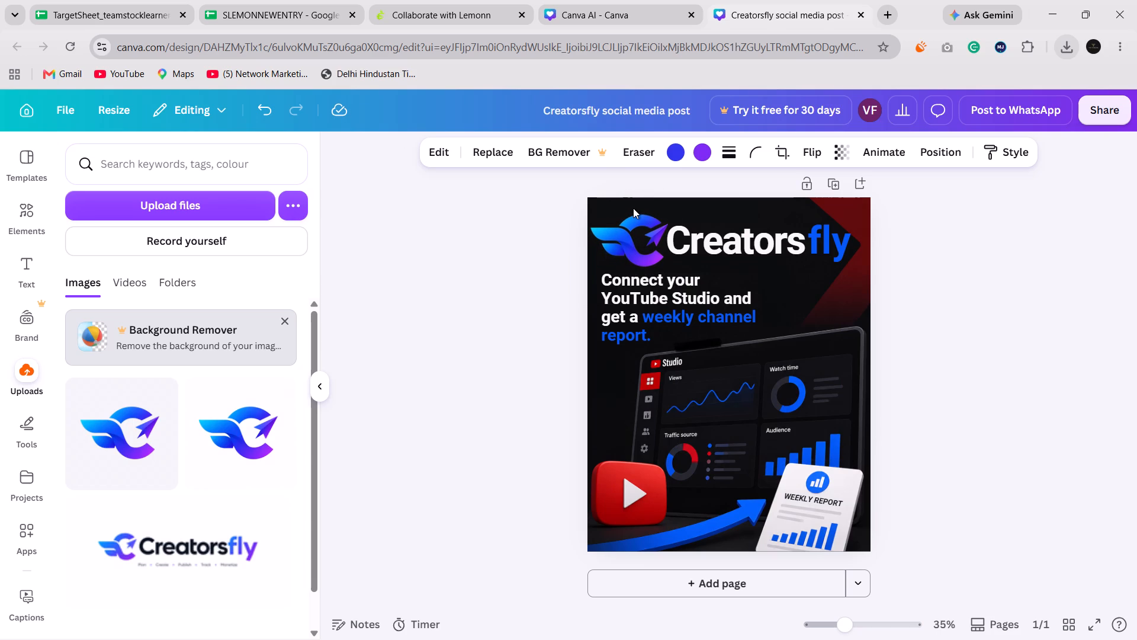
pyautogui.press('Right')
pyautogui.press('Right')
pyautogui.press('Right')
pyautogui.press('Right')
pyautogui.press('Right')
pyautogui.press('Right')
pyautogui.press('Right')
pyautogui.press('Right')
pyautogui.press('Right')
pyautogui.press('Up')
pyautogui.press('Up')
pyautogui.press('Up')
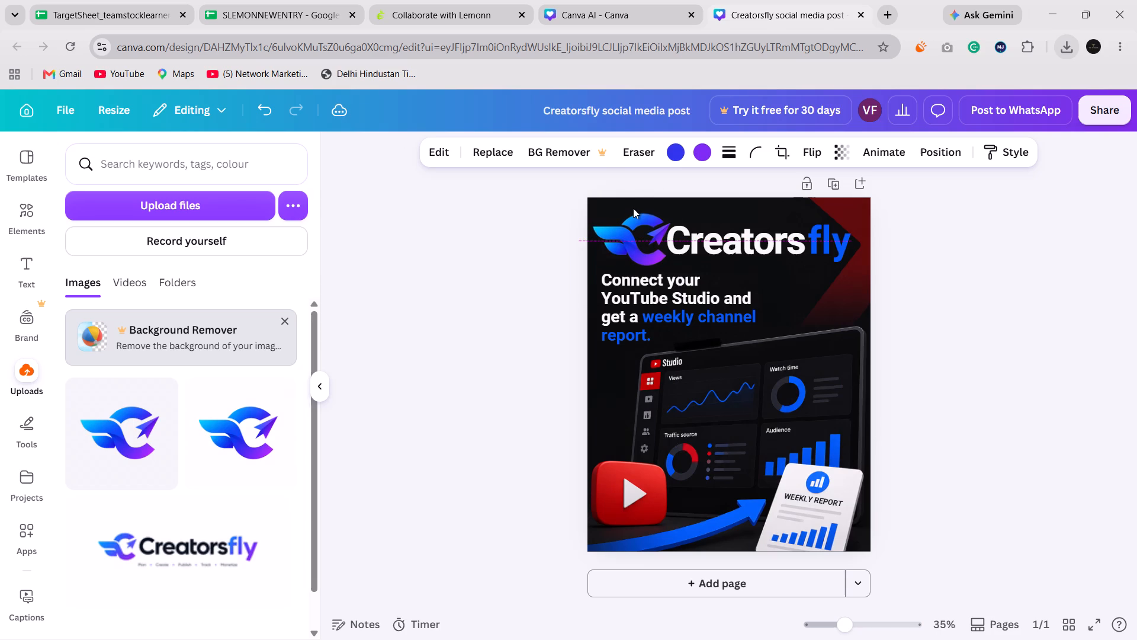
pyautogui.press('Right')
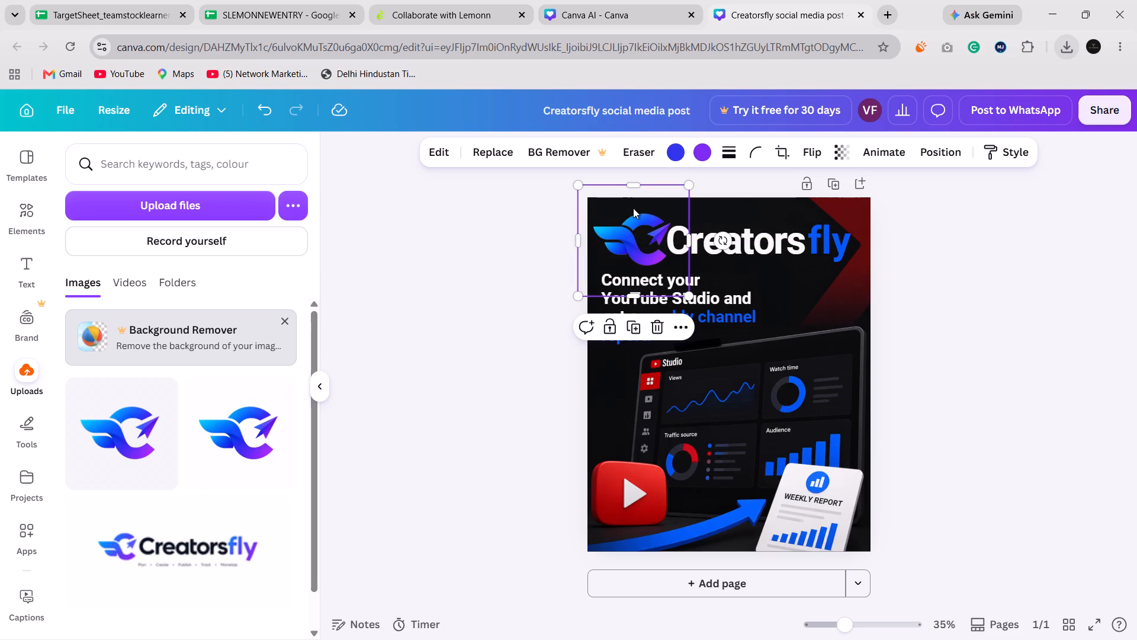
pyautogui.press('Up')
pyautogui.press('Right')
pyautogui.press('Right')
pyautogui.press('Right')
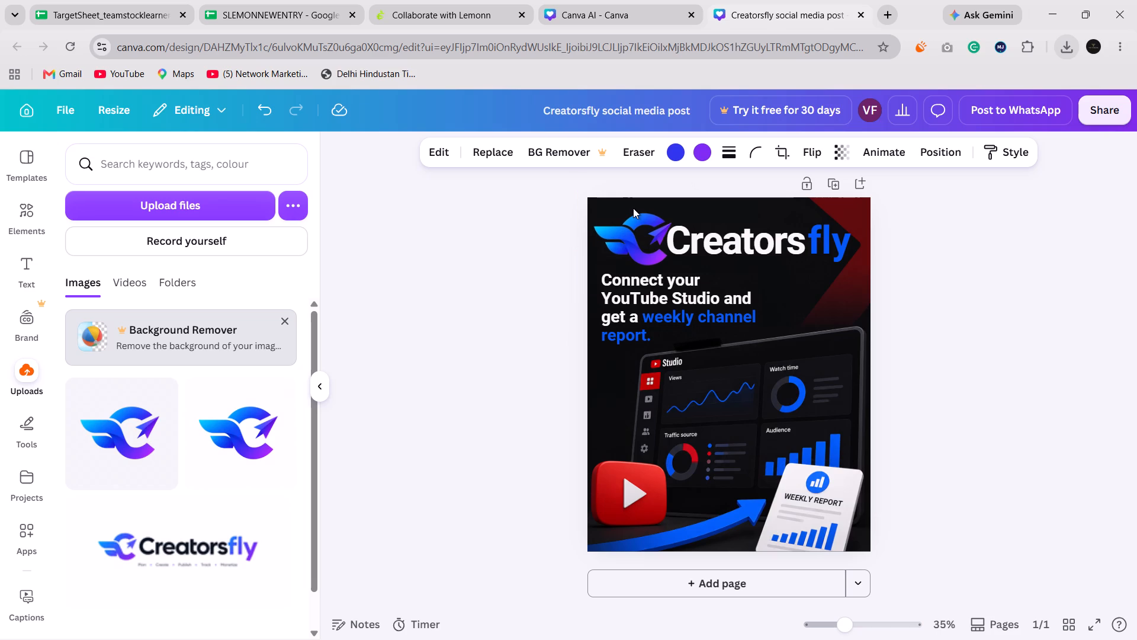
pyautogui.press('Right')
pyautogui.press('Right')
pyautogui.press('Right')
pyautogui.press('Up')
pyautogui.press('Up')
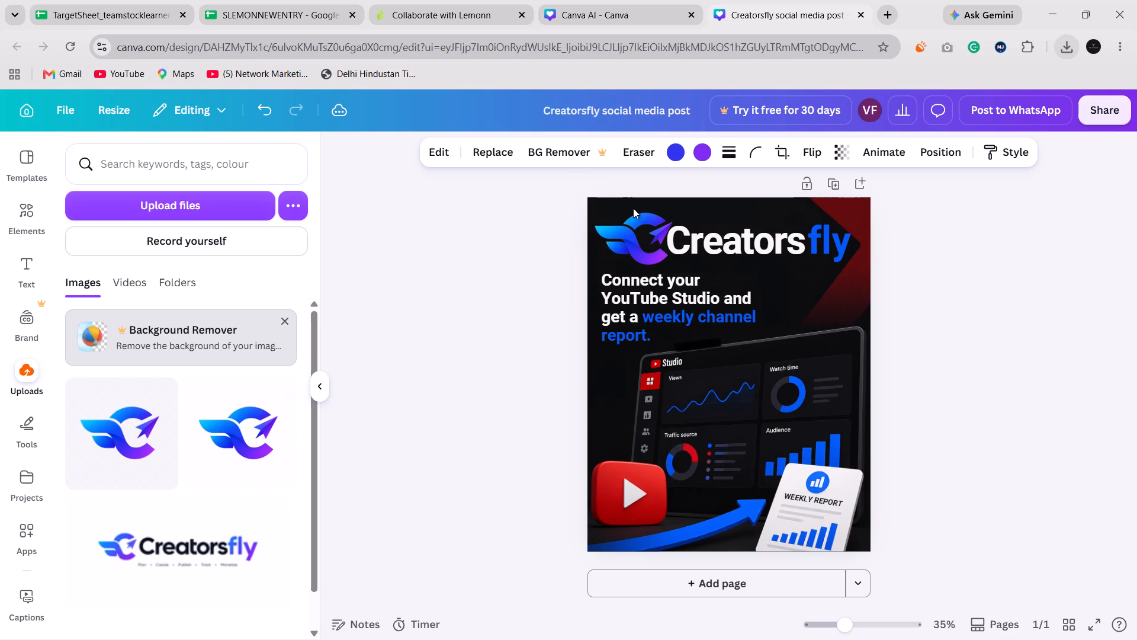
pyautogui.click(980, 394)
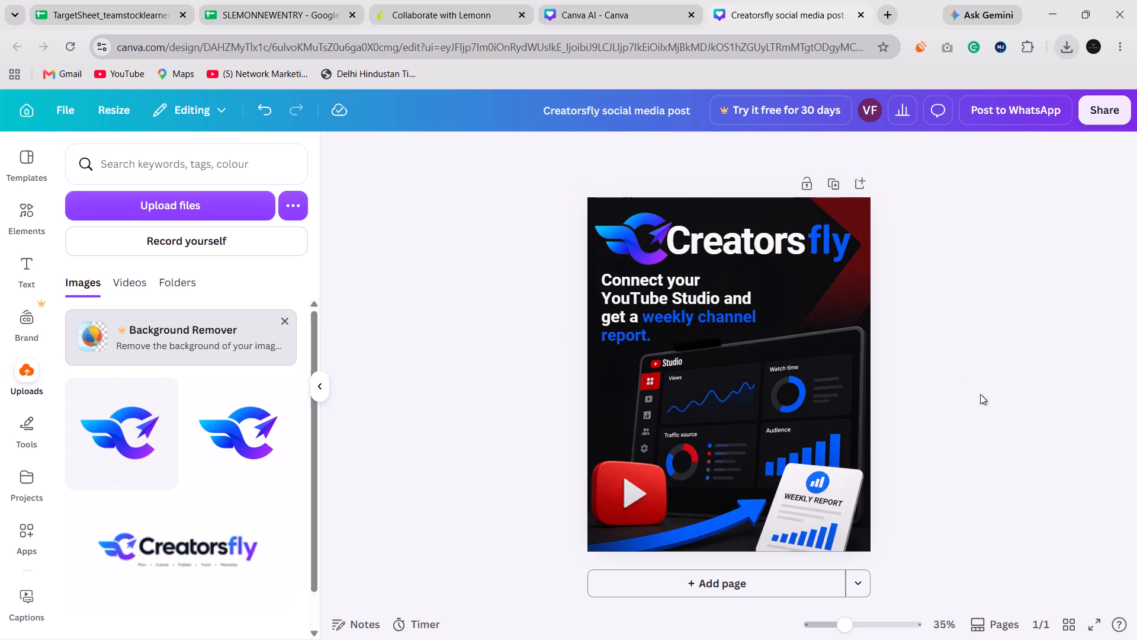
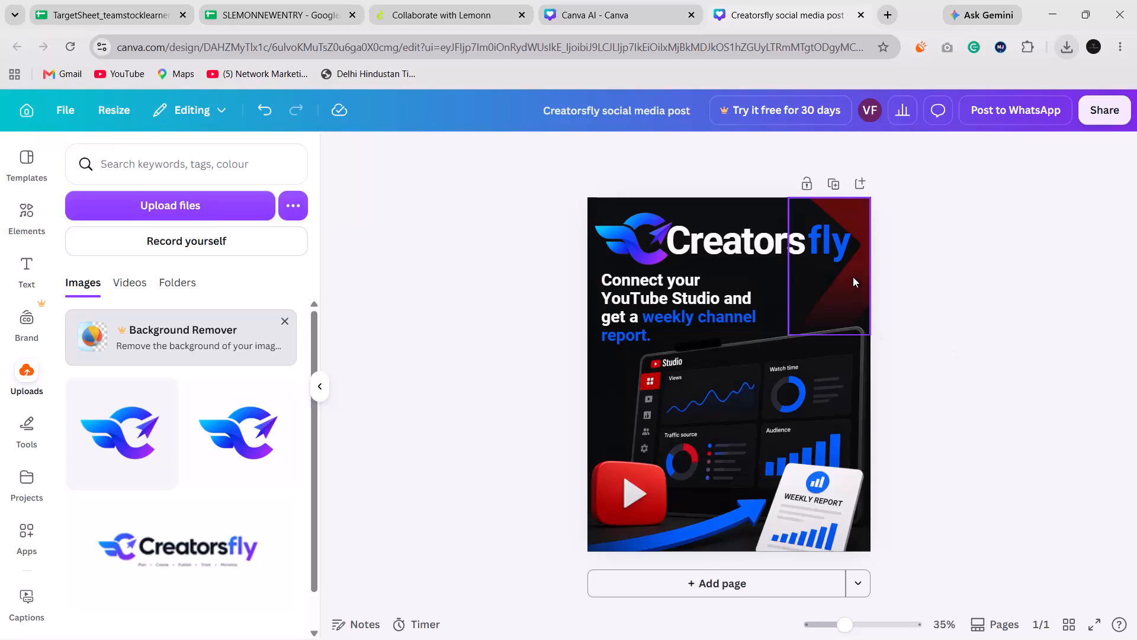
# Shift the dark red arrow graphic at the poster's upper-right edge slightly to the right and deselect it.
pyautogui.click(853, 277)
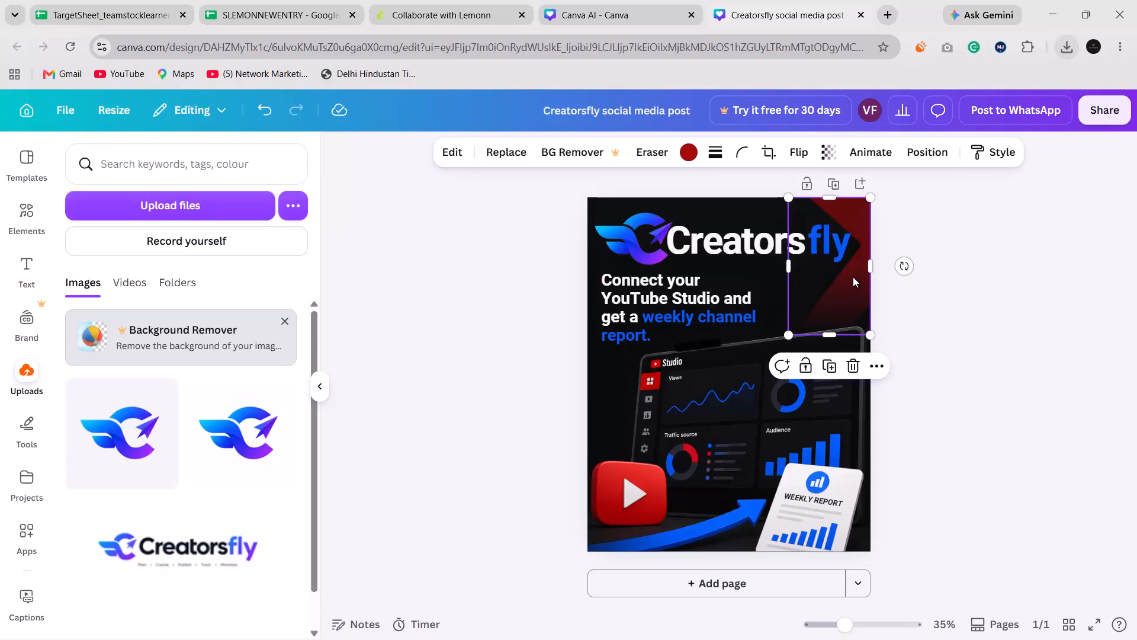
pyautogui.press('Right')
pyautogui.press('Right')
pyautogui.press('Right')
pyautogui.press('Right')
pyautogui.press('Right')
pyautogui.press('Right')
pyautogui.press('Right')
pyautogui.press('Right')
pyautogui.press('Right')
pyautogui.press('Right')
pyautogui.press('Right')
pyautogui.press('Right')
pyautogui.press('Right')
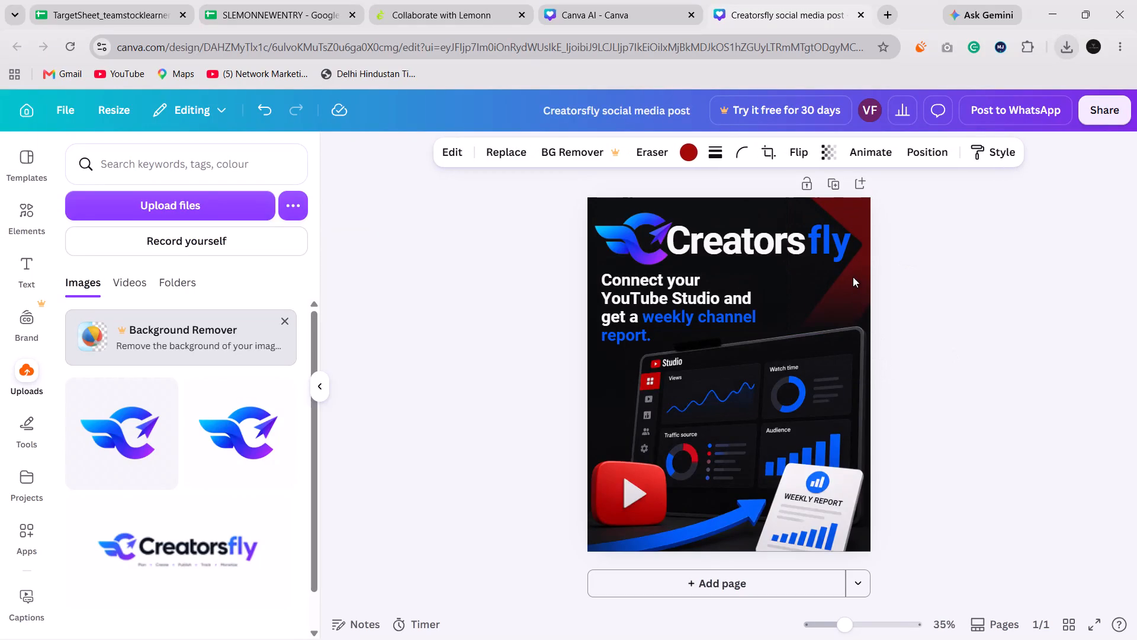
pyautogui.press('Right')
pyautogui.press('Right')
pyautogui.press('Right')
pyautogui.press('Right')
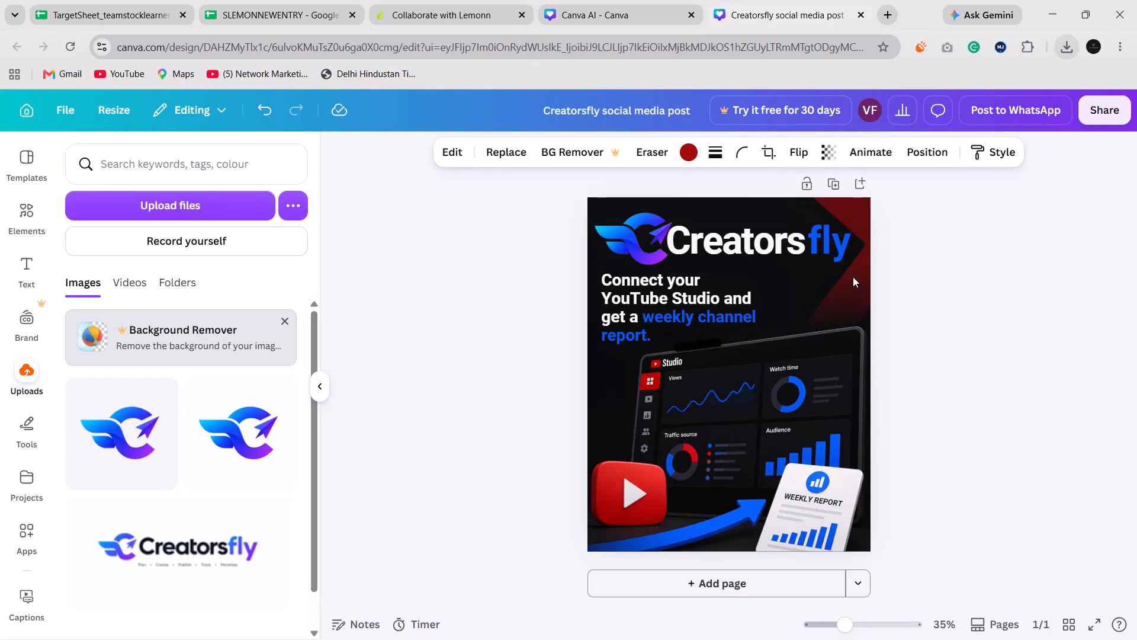
pyautogui.click(949, 263)
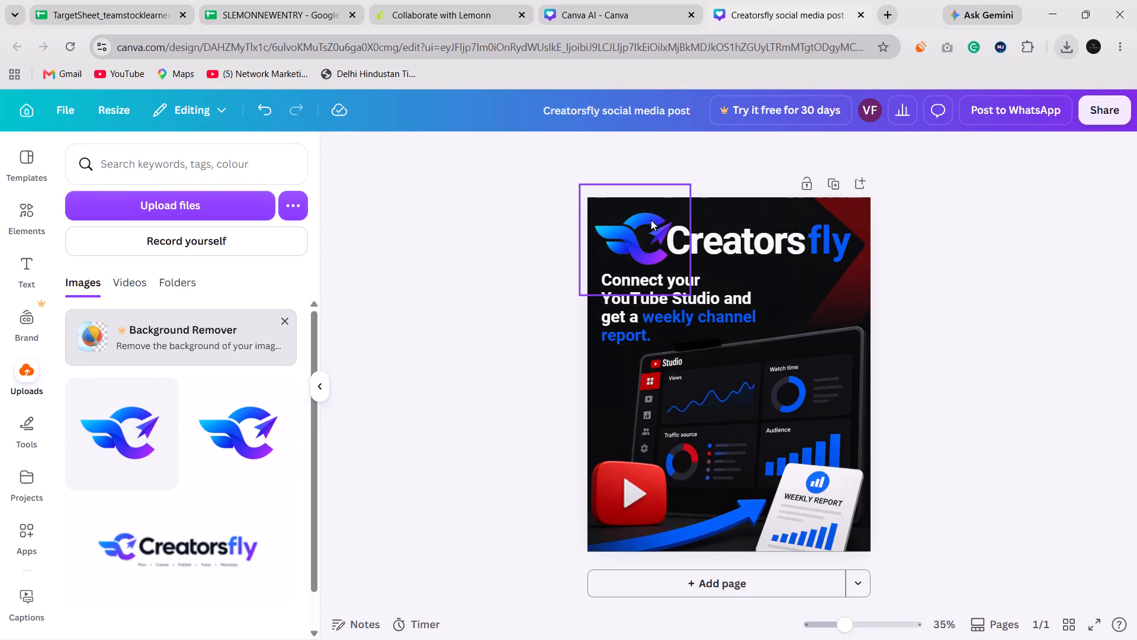
# Nudge the winged C logo slightly left, away from the "Creators" title text.
pyautogui.click(650, 236)
pyautogui.press('Left')
pyautogui.press('Left')
pyautogui.press('Left')
pyautogui.press('Left')
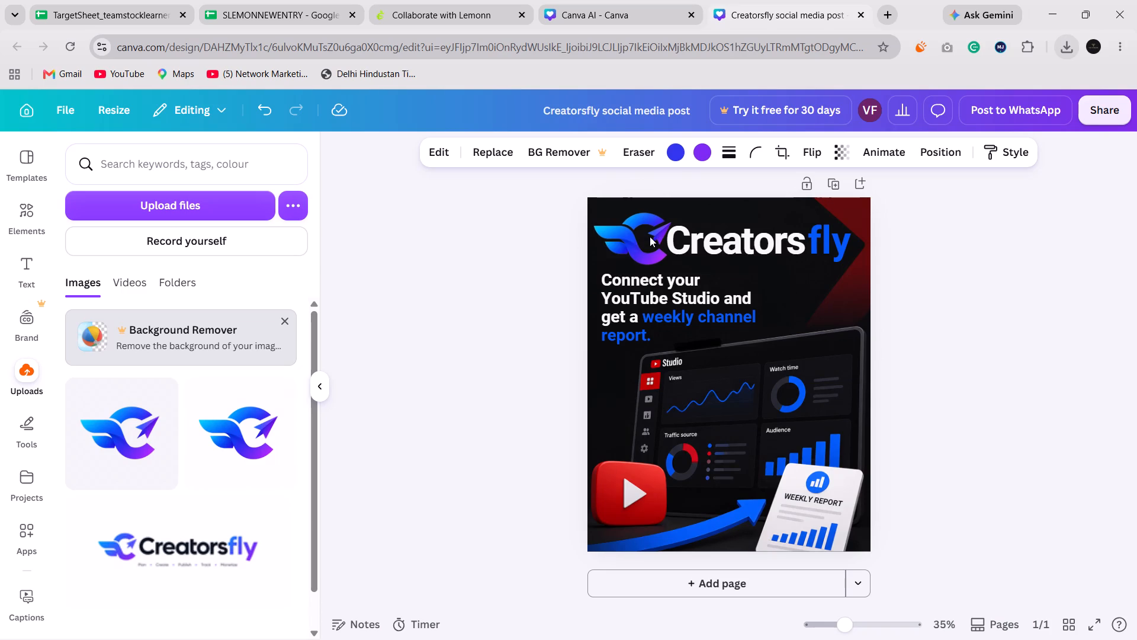
pyautogui.press('Left')
pyautogui.press('Left')
pyautogui.press('Left')
pyautogui.press('Left')
pyautogui.press('Left')
pyautogui.press('Left')
pyautogui.press('Left')
pyautogui.press('Left')
pyautogui.press('Left')
pyautogui.press('Left')
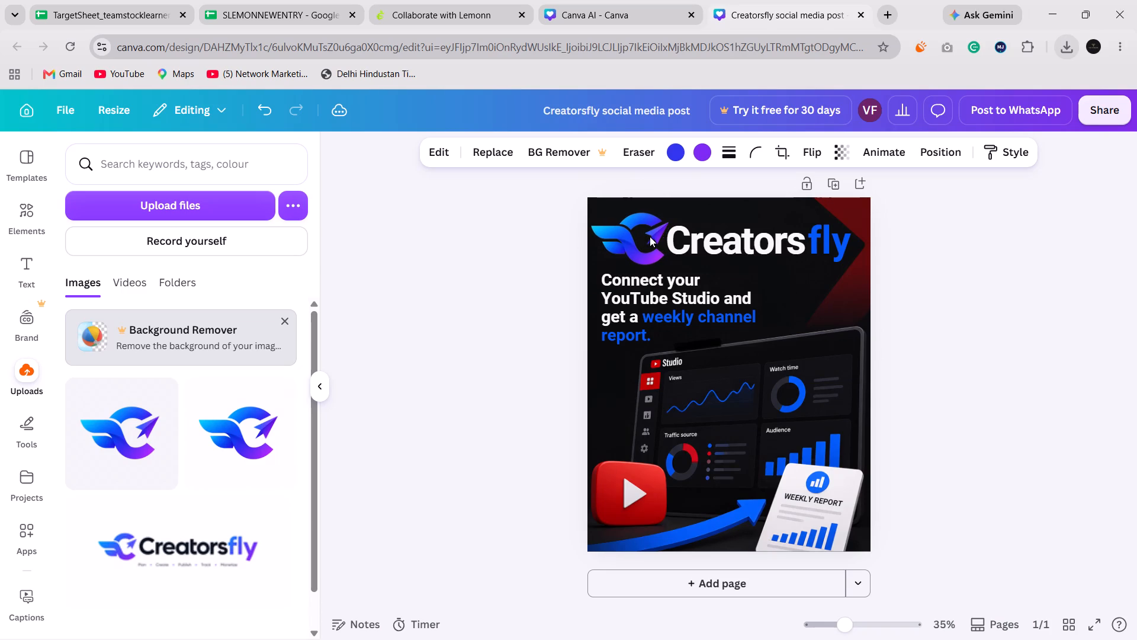
# Nudge the white "Creators" title text slightly left toward the winged C logo.
pyautogui.click(714, 242)
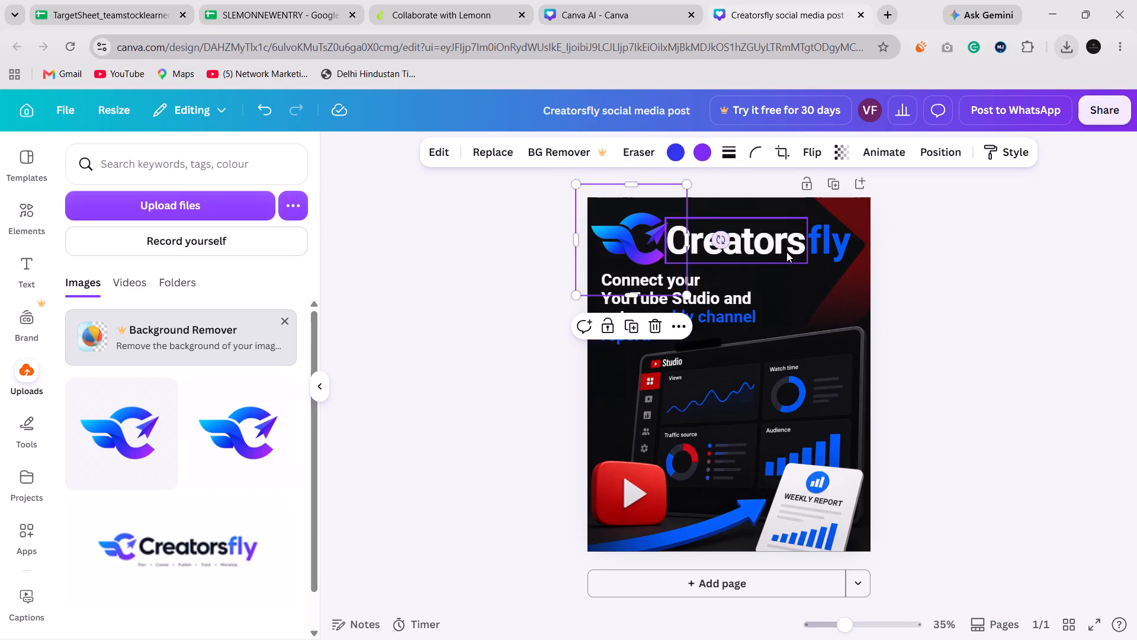
pyautogui.click(786, 252)
pyautogui.press('Left')
pyautogui.press('Left')
pyautogui.press('Left')
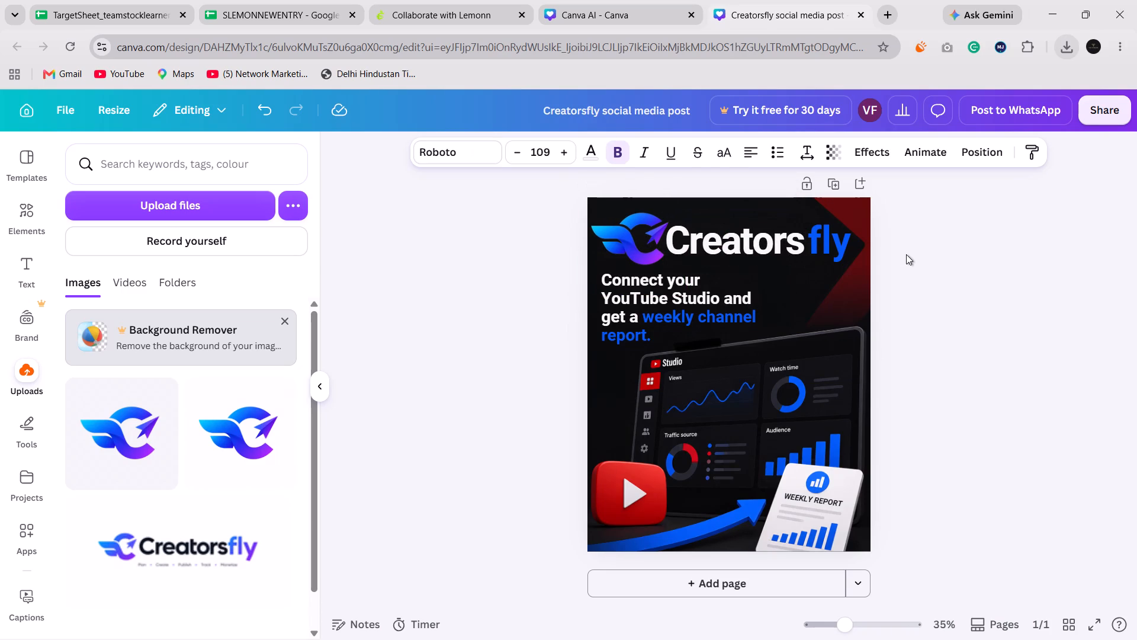
# Nudge the blue "fly" title text slightly left so it stays close to "Creators".
pyautogui.click(847, 249)
pyautogui.press('Left')
pyautogui.press('Left')
pyautogui.press('Left')
pyautogui.press('Left')
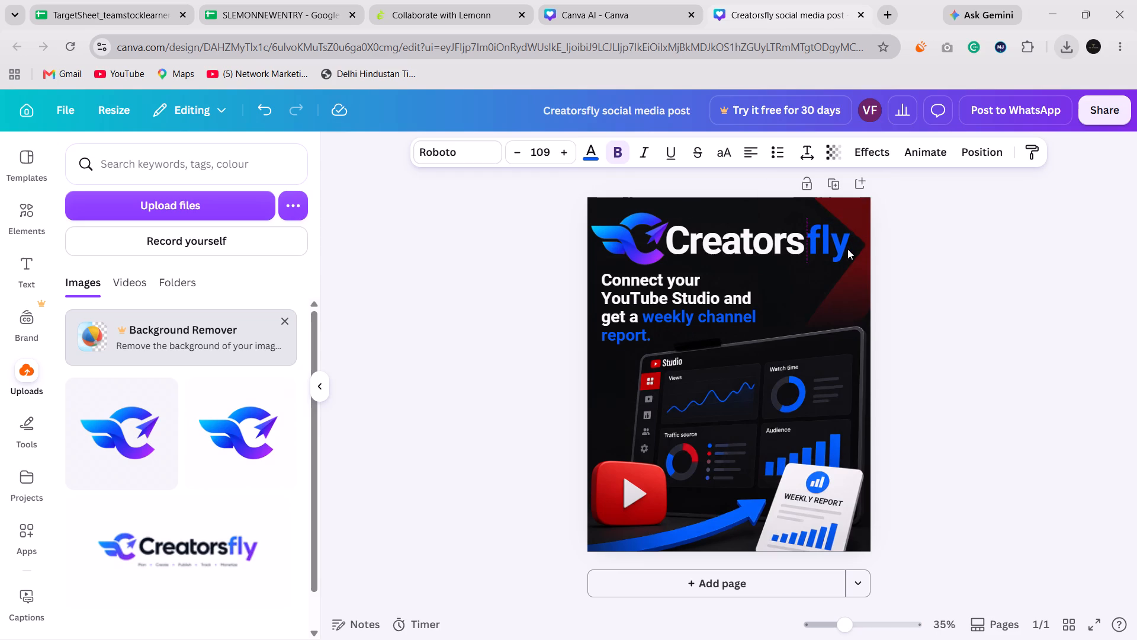
pyautogui.press('Left')
pyautogui.press('Left')
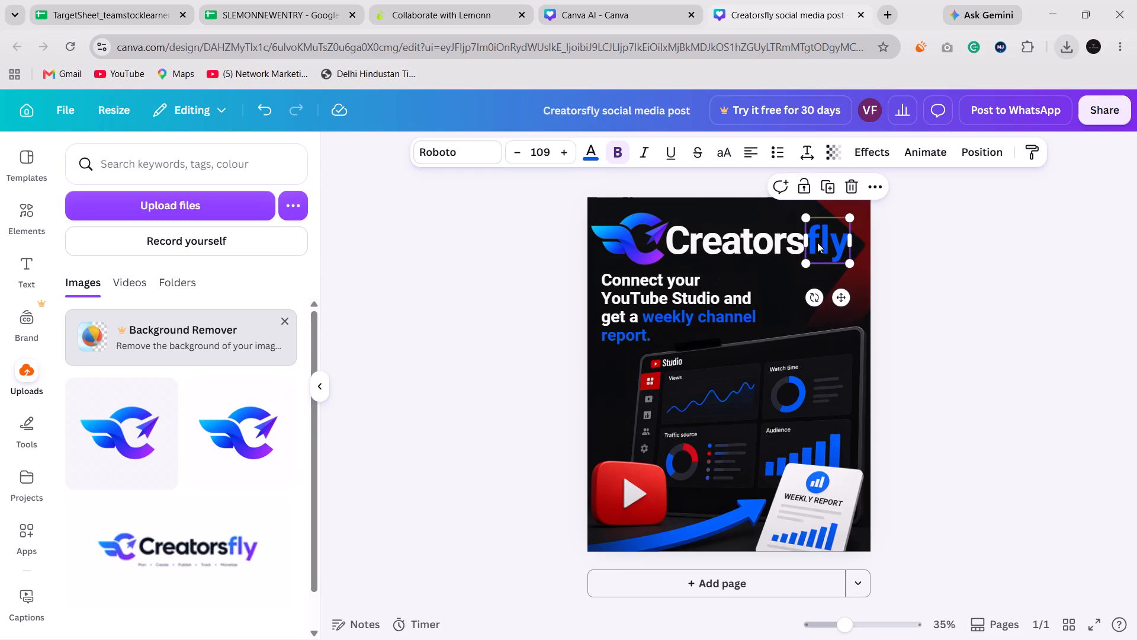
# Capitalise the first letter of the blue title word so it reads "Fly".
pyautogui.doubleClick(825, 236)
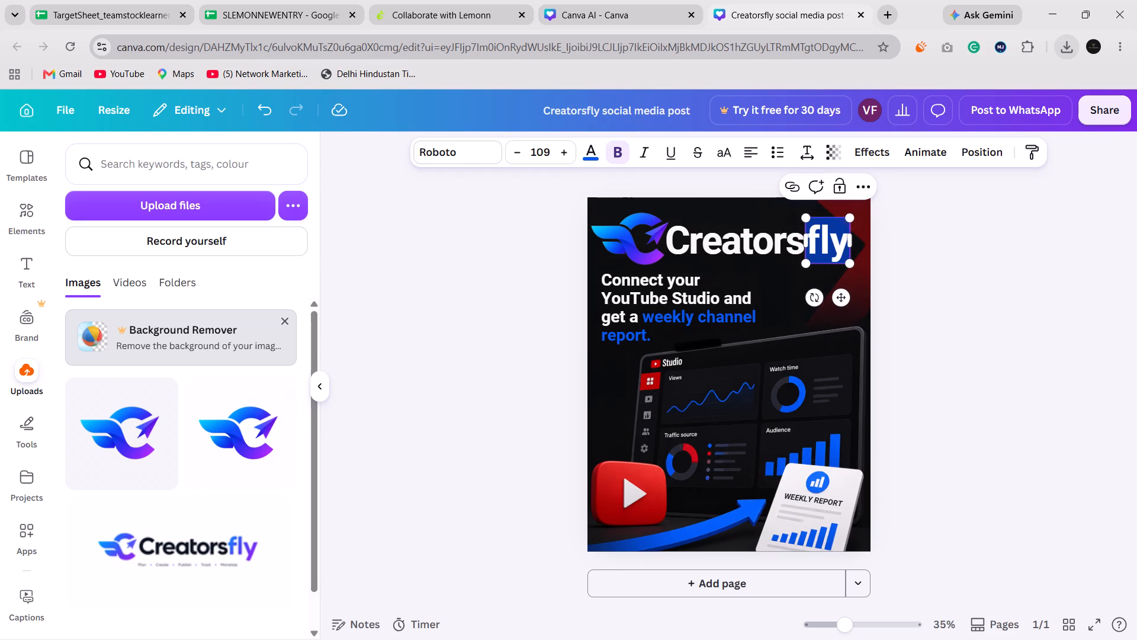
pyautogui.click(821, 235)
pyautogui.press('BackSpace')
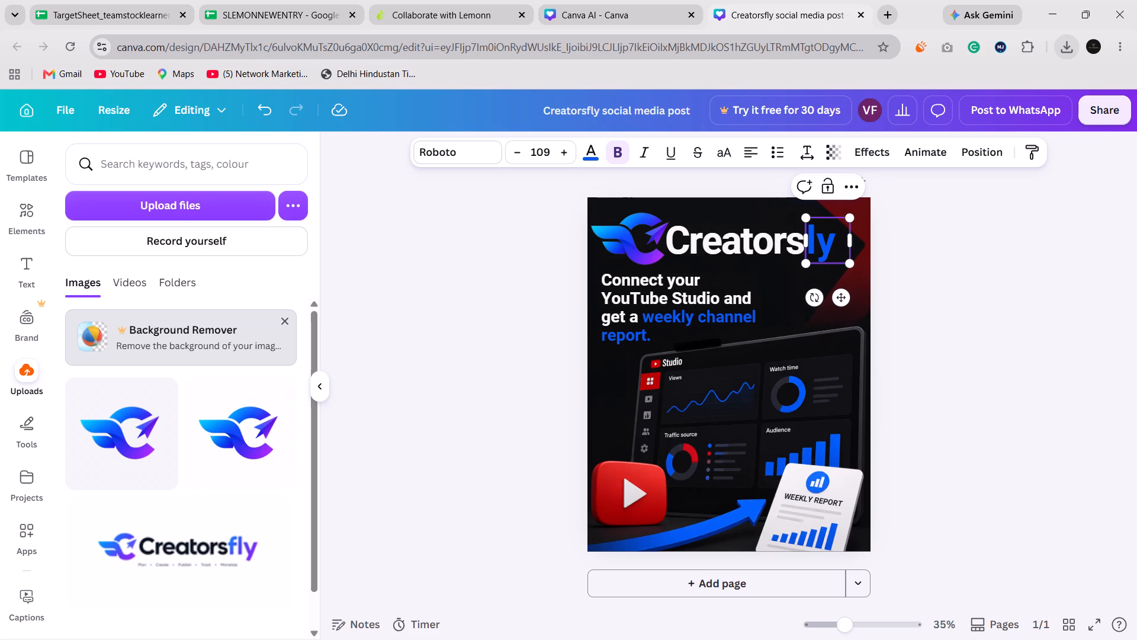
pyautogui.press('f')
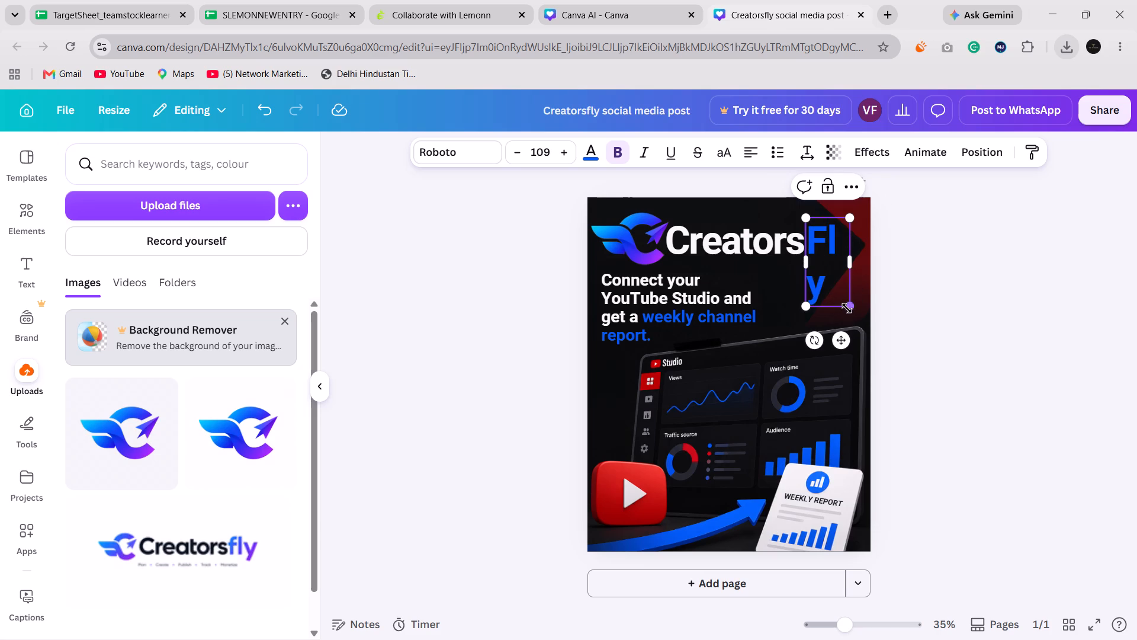
# Scale the blue title text down to a font size of 89.9.
pyautogui.moveTo(848, 308); pyautogui.dragTo(847, 277)
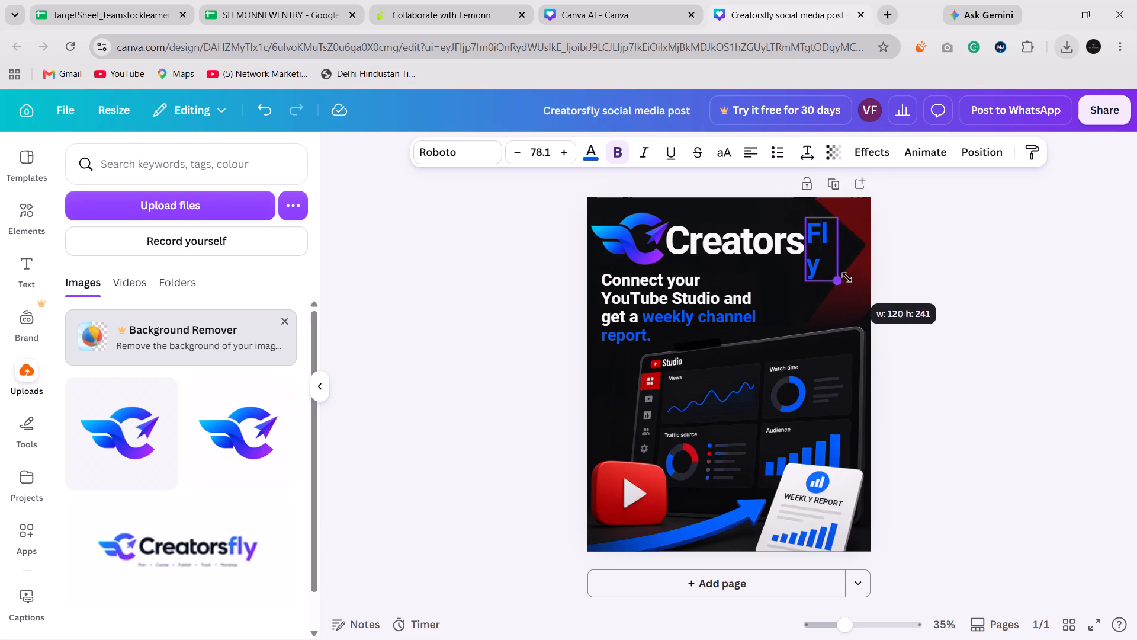
pyautogui.moveTo(847, 277); pyautogui.dragTo(852, 284)
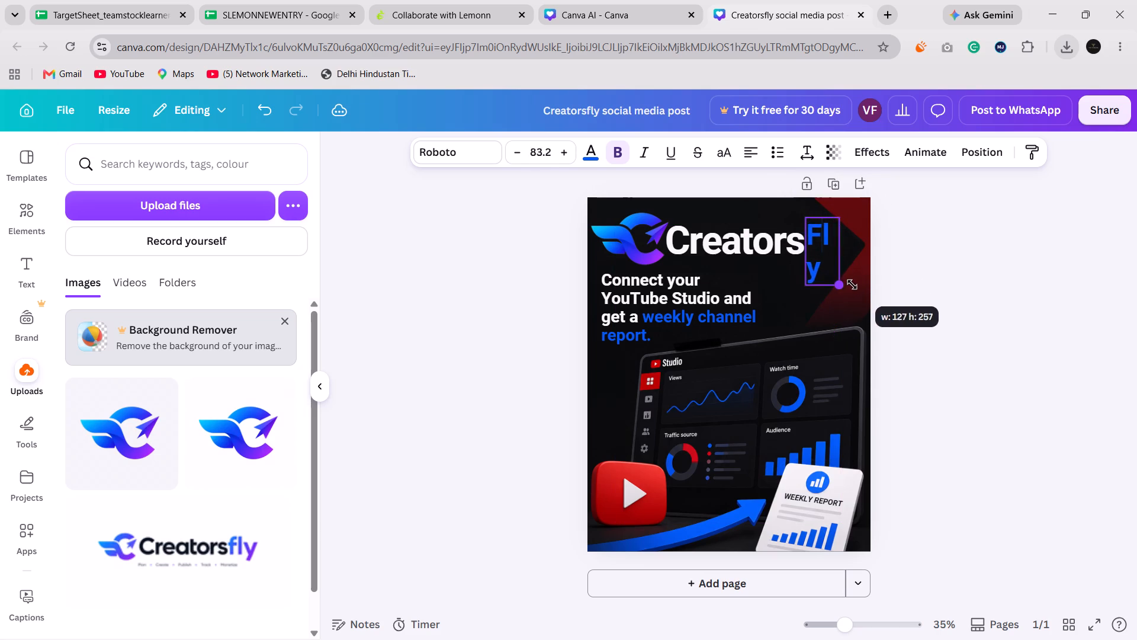
pyautogui.moveTo(852, 284); pyautogui.dragTo(853, 286)
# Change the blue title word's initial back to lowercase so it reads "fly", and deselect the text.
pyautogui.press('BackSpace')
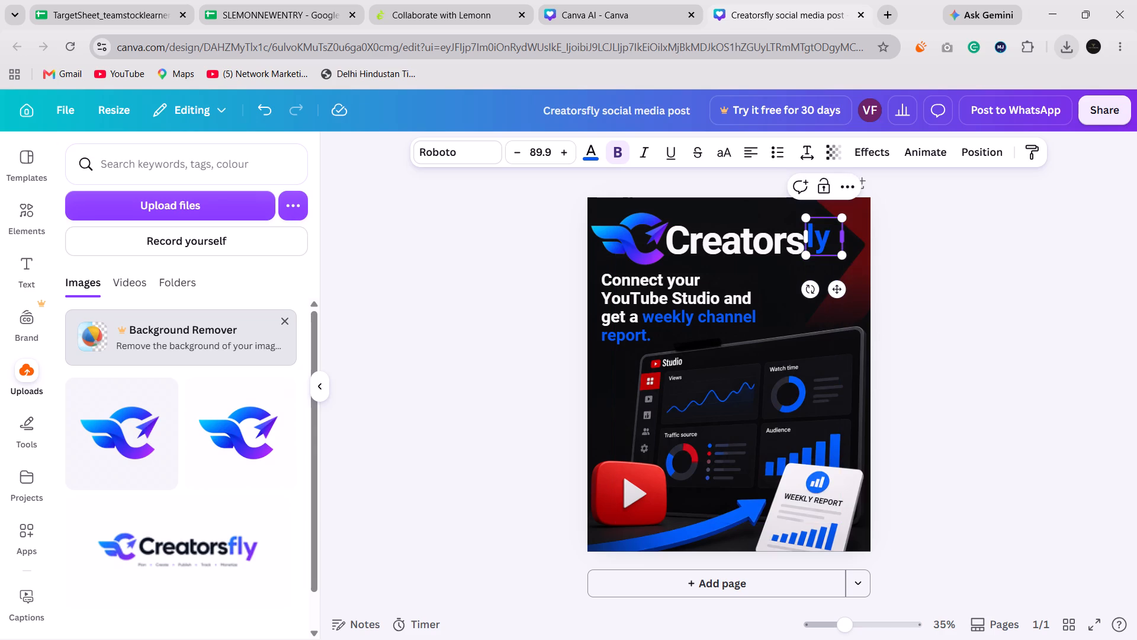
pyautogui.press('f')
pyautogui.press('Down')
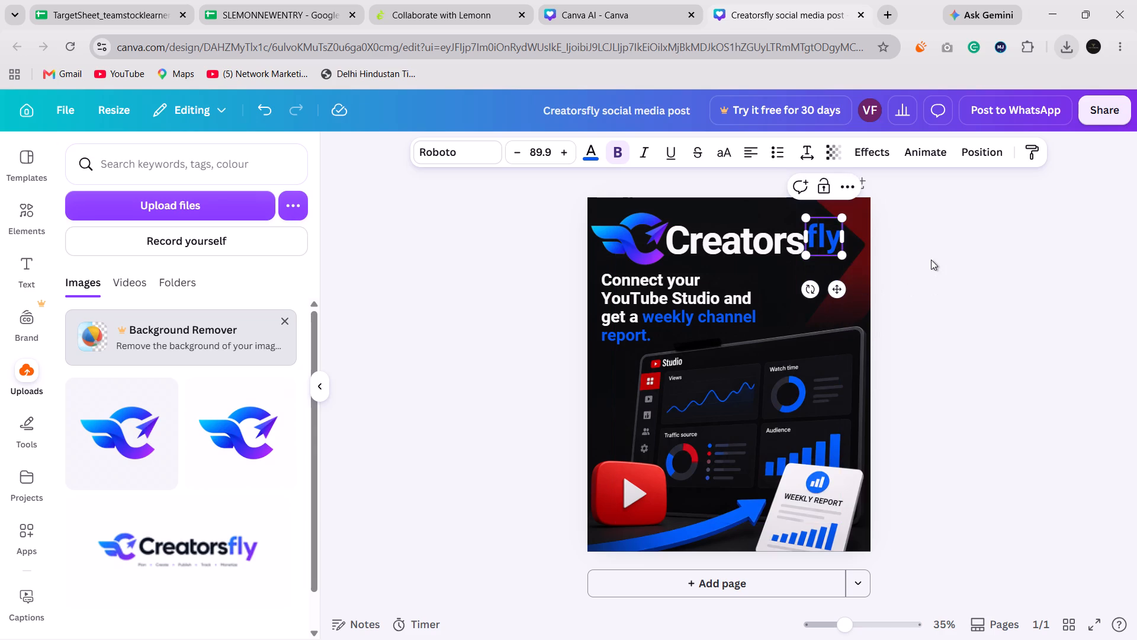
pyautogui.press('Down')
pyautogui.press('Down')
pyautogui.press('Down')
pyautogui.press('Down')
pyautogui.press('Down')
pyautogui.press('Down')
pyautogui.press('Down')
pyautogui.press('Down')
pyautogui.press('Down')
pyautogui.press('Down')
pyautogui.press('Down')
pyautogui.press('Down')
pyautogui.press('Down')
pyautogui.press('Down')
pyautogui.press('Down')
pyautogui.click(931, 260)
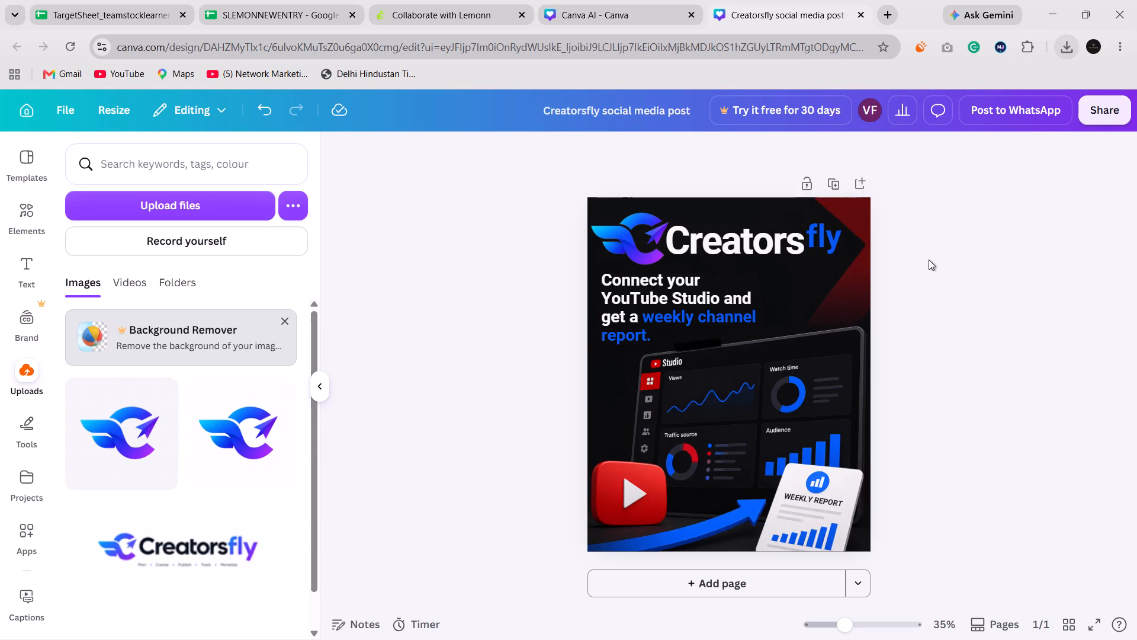
# Move the blue "fly" text down slightly to line it up with the "Creators" text, and deselect it.
pyautogui.click(827, 242)
pyautogui.moveTo(827, 242); pyautogui.dragTo(827, 246)
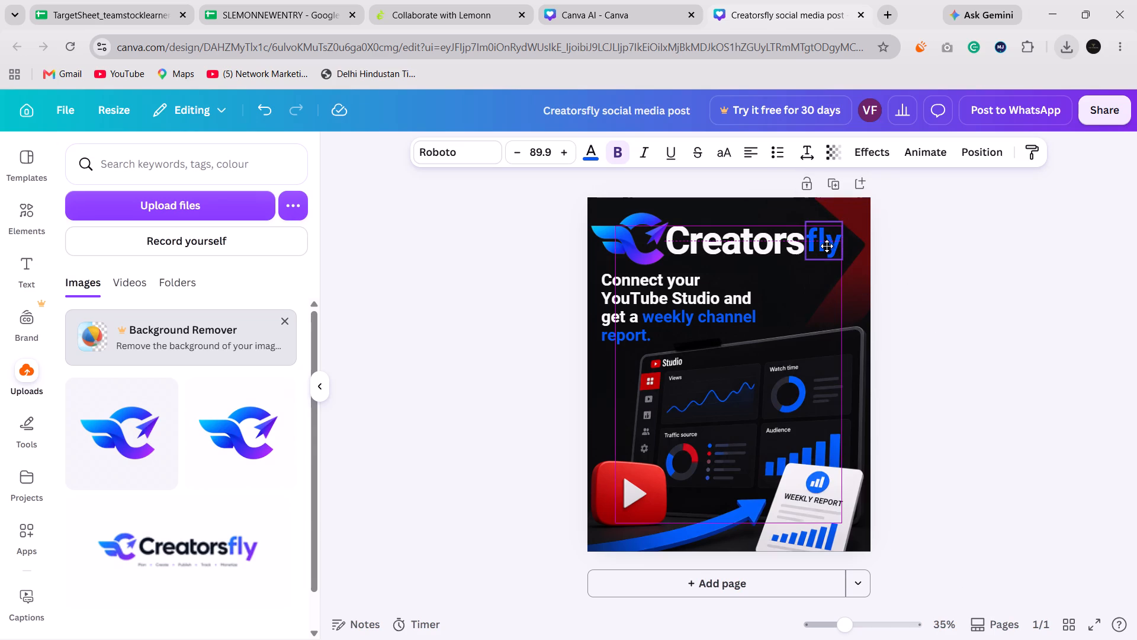
pyautogui.moveTo(827, 246); pyautogui.dragTo(827, 249)
pyautogui.click(827, 249)
pyautogui.click(900, 256)
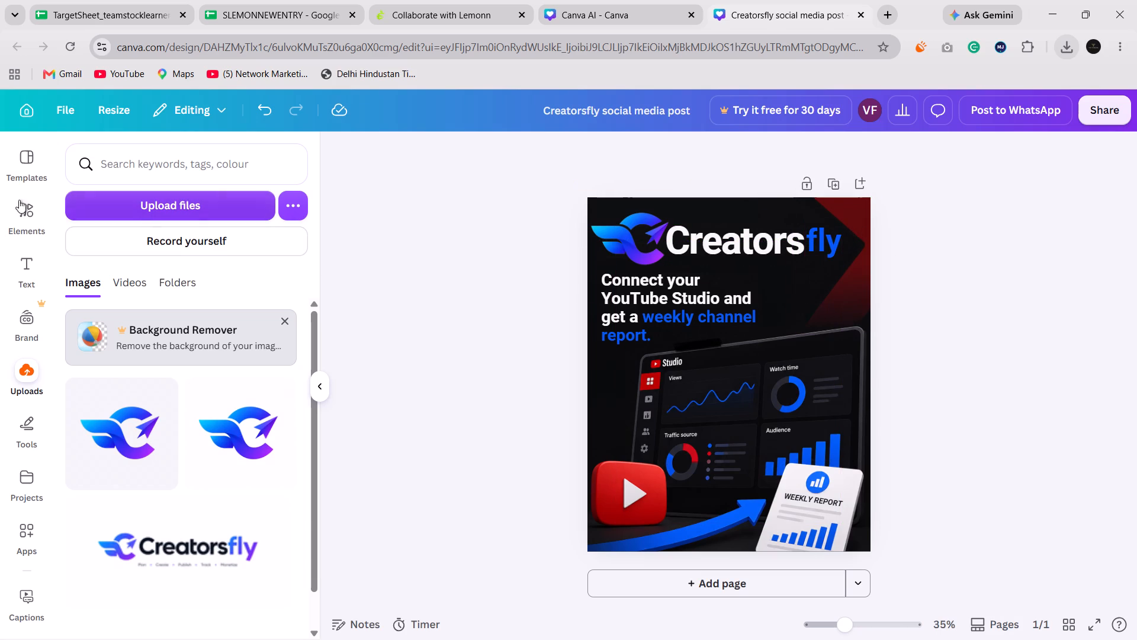
# Open the 3D category of the elements library.
pyautogui.click(17, 218)
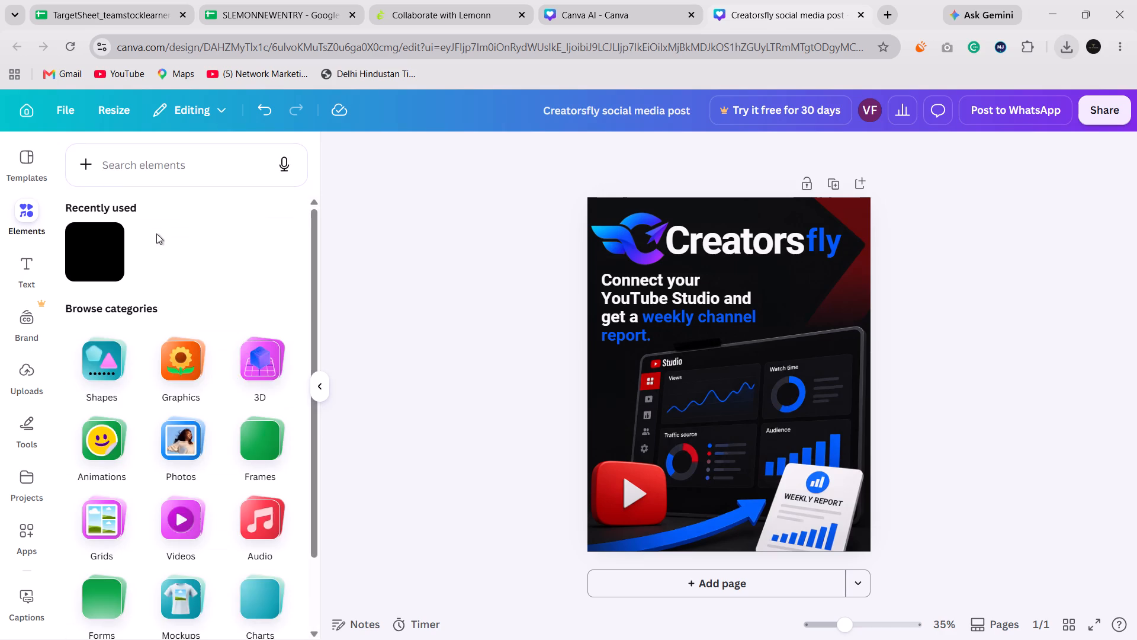
pyautogui.scroll(-1, 173, 300)
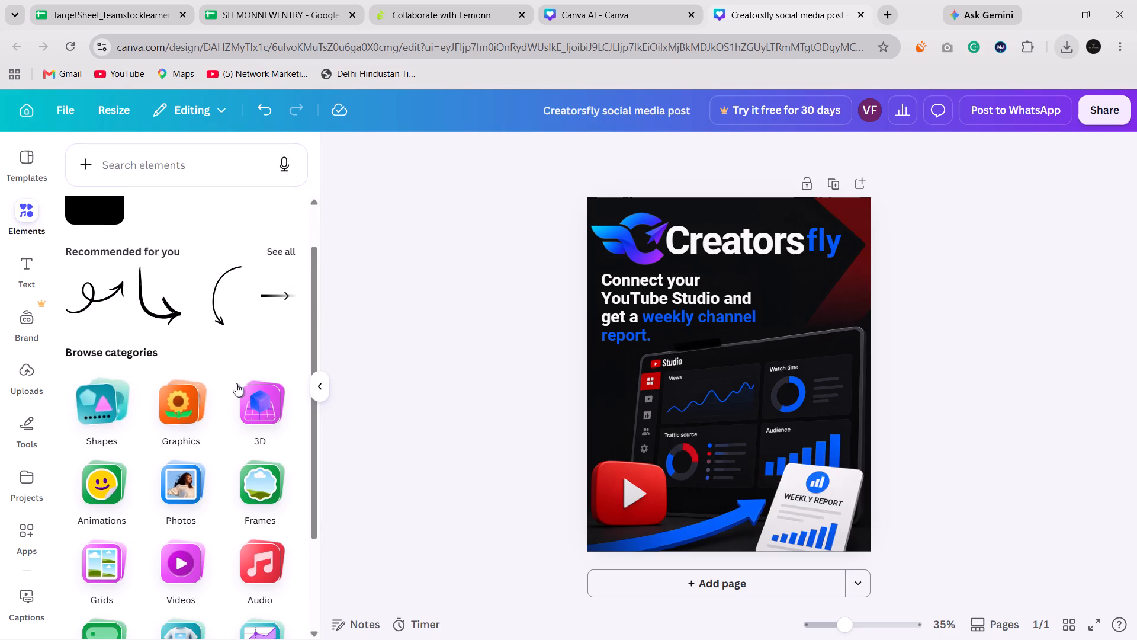
pyautogui.click(253, 383)
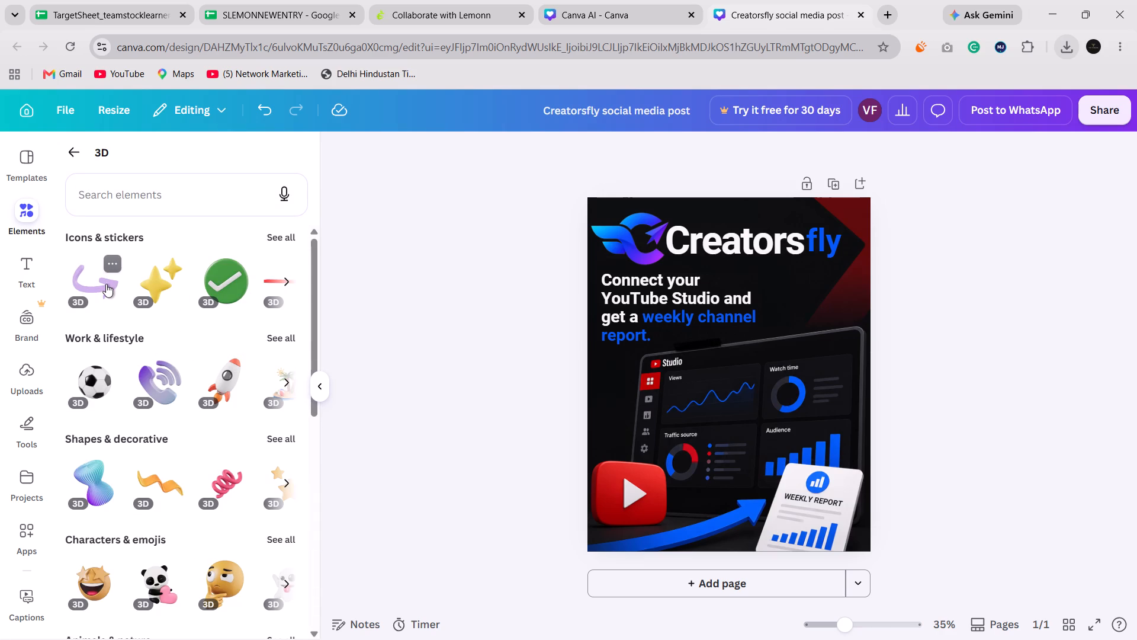
# Nudge the winged C logo a little further left, toward the poster's edge.
pyautogui.click(633, 236)
pyautogui.press('Left')
pyautogui.press('Left')
pyautogui.press('Left')
pyautogui.press('Left')
pyautogui.press('Left')
pyautogui.press('Left')
pyautogui.press('Left')
pyautogui.press('Left')
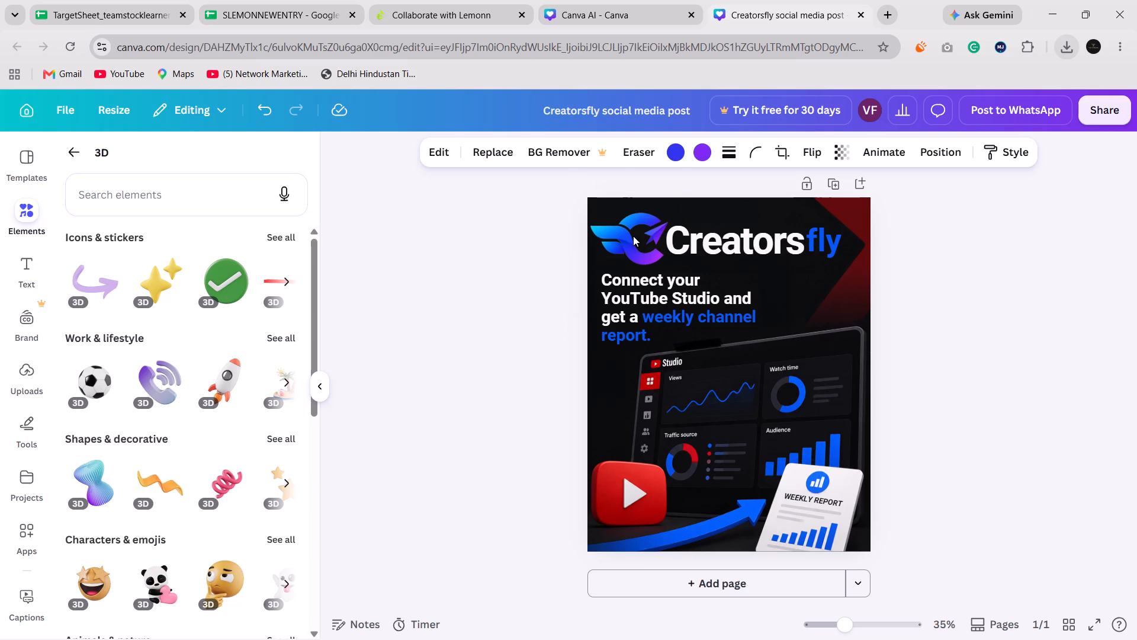
pyautogui.press('Left')
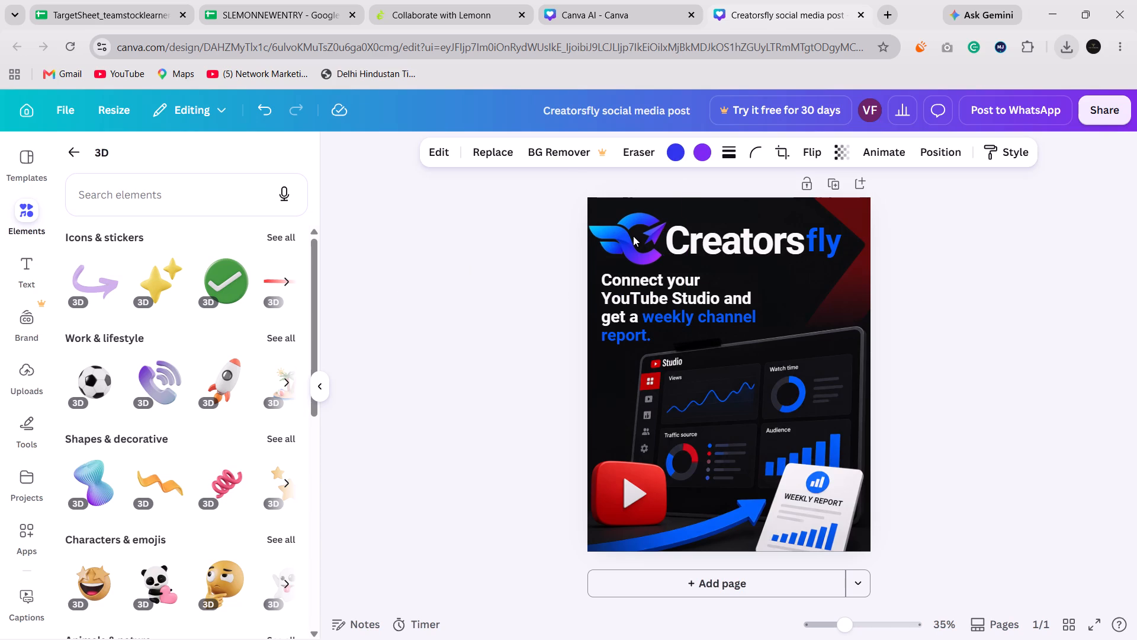
# Nudge the white "Creators" text slightly left and down to follow the logo.
pyautogui.click(708, 245)
pyautogui.press('Left')
pyautogui.press('Left')
pyautogui.press('Left')
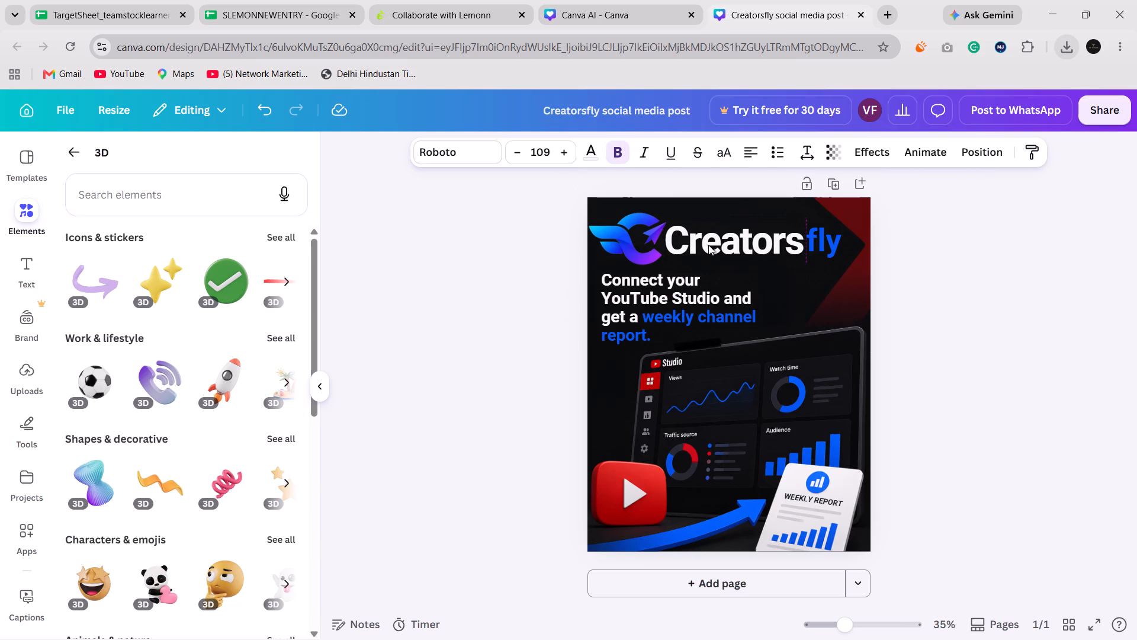
pyautogui.press('Left')
pyautogui.press('Left')
pyautogui.press('Left')
pyautogui.press('Left')
pyautogui.press('Down')
pyautogui.press('Down')
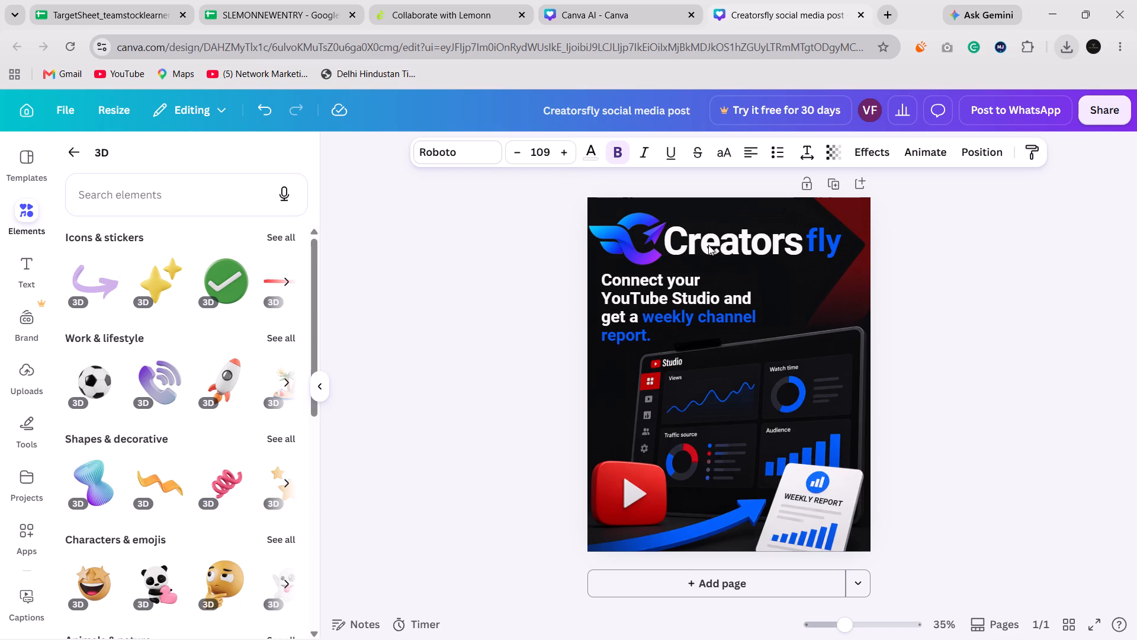
# Nudge the blue "fly" text down and left until it sits beside "Creators" on the same baseline, and deselect it.
pyautogui.click(824, 236)
pyautogui.press('Down')
pyautogui.press('Down')
pyautogui.press('Down')
pyautogui.press('Down')
pyautogui.press('Down')
pyautogui.press('Down')
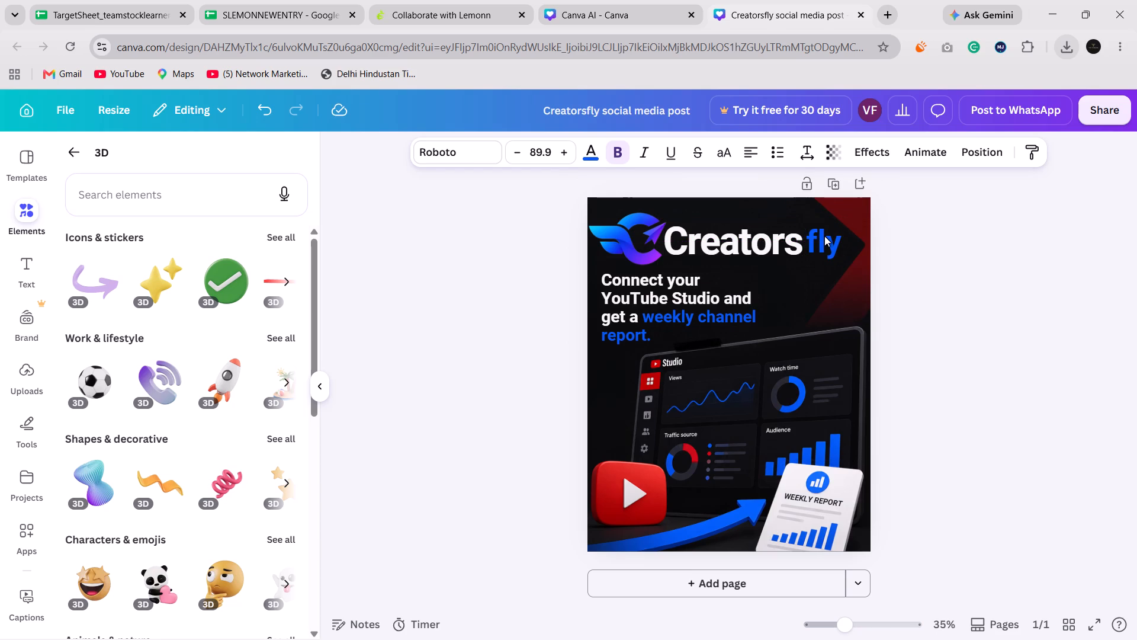
pyautogui.press('Down')
pyautogui.press('Down')
pyautogui.press('Down')
pyautogui.press('Down')
pyautogui.press('Left')
pyautogui.press('Left')
pyautogui.press('Left')
pyautogui.press('Left')
pyautogui.press('Left')
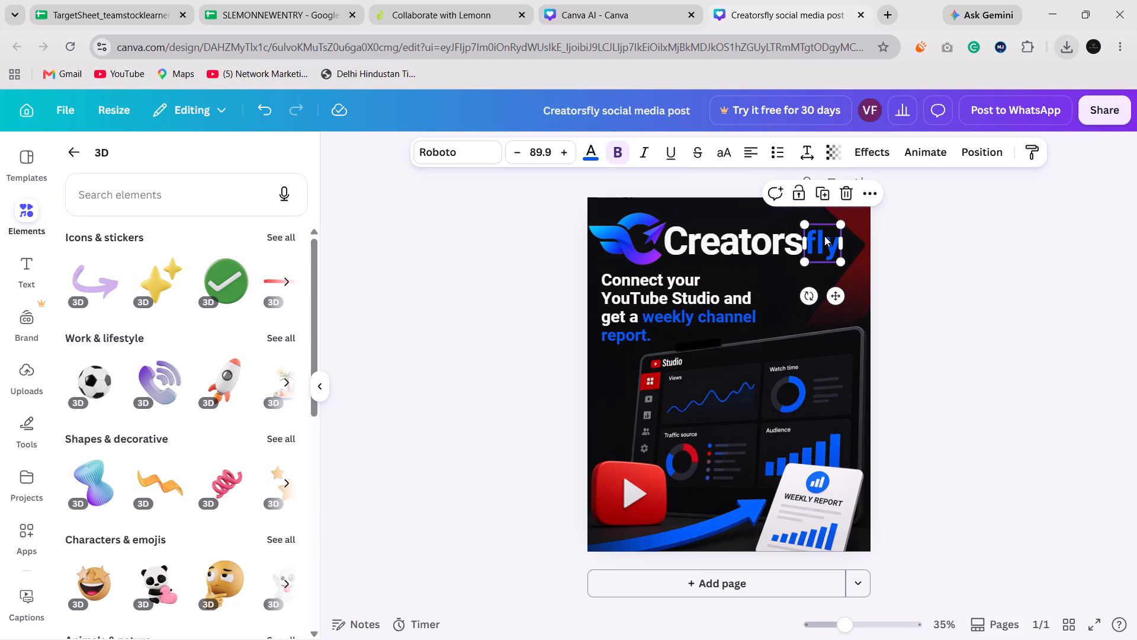
pyautogui.click(1046, 215)
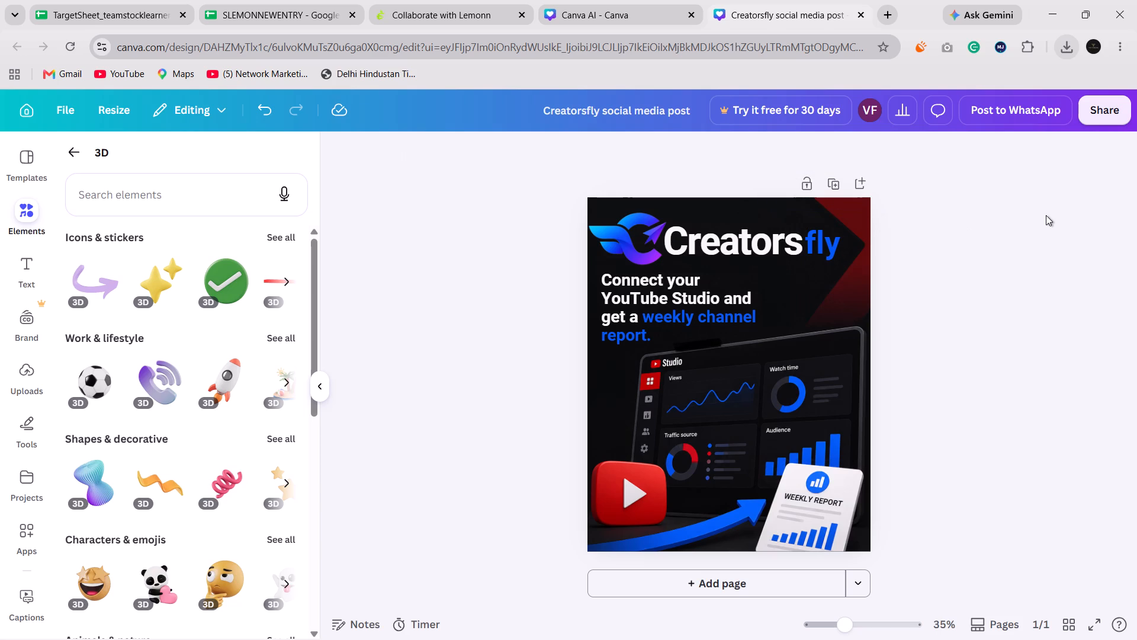
pyautogui.click(827, 245)
pyautogui.press('Down')
pyautogui.press('Down')
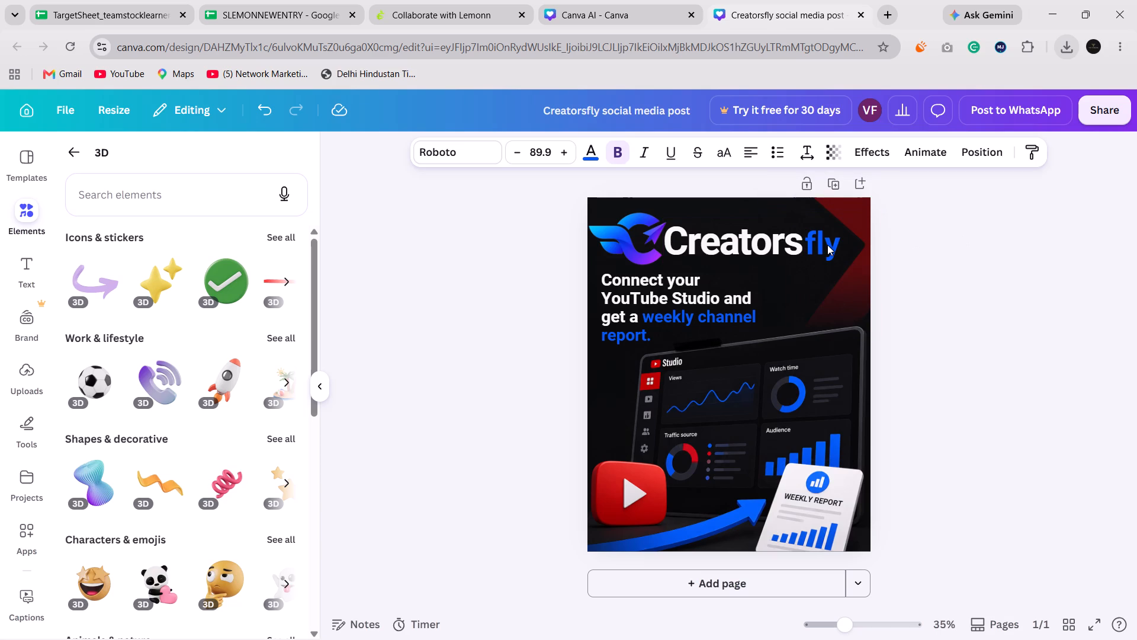
pyautogui.click(1015, 246)
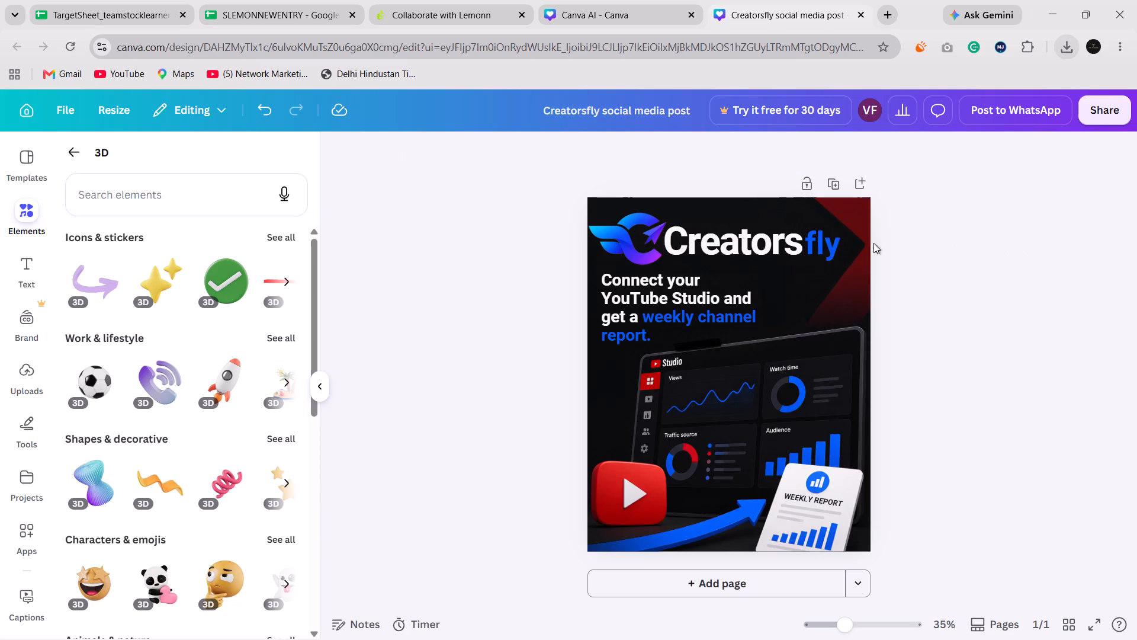
# Nudge the blue "fly" text slightly up beside "Creators" and deselect it.
pyautogui.click(828, 248)
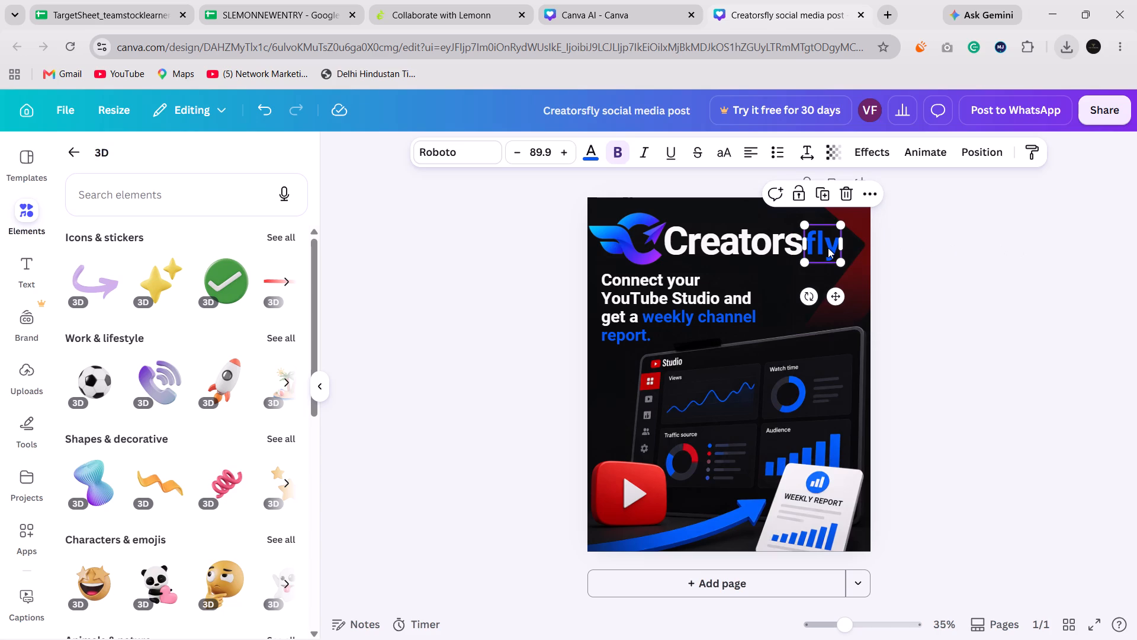
pyautogui.press('Up')
pyautogui.press('Up')
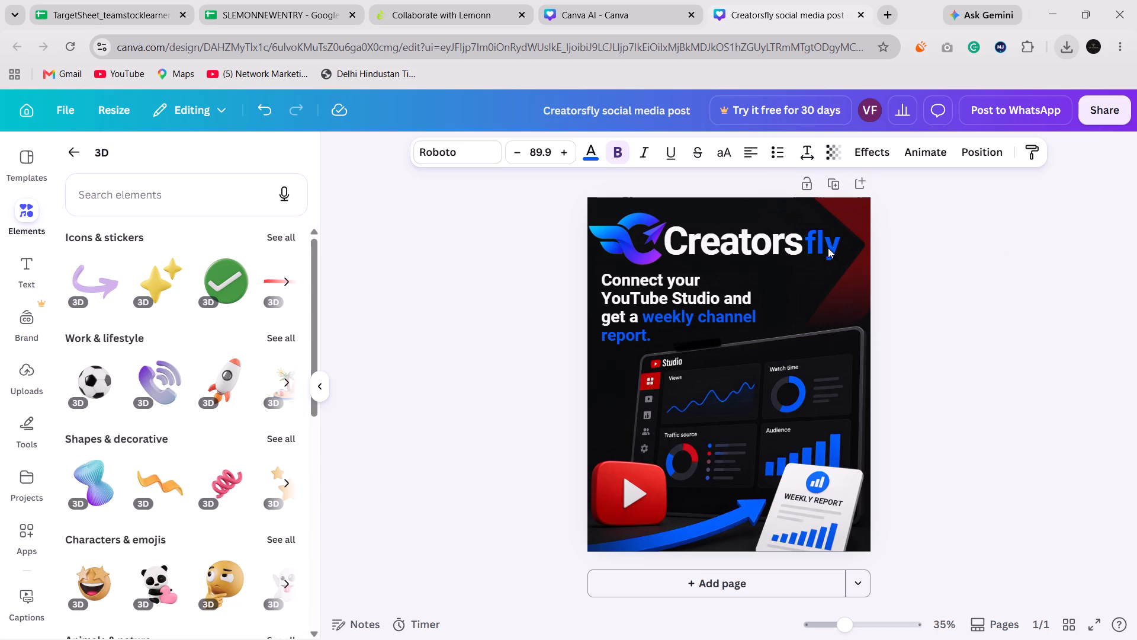
pyautogui.press('Up')
pyautogui.click(974, 292)
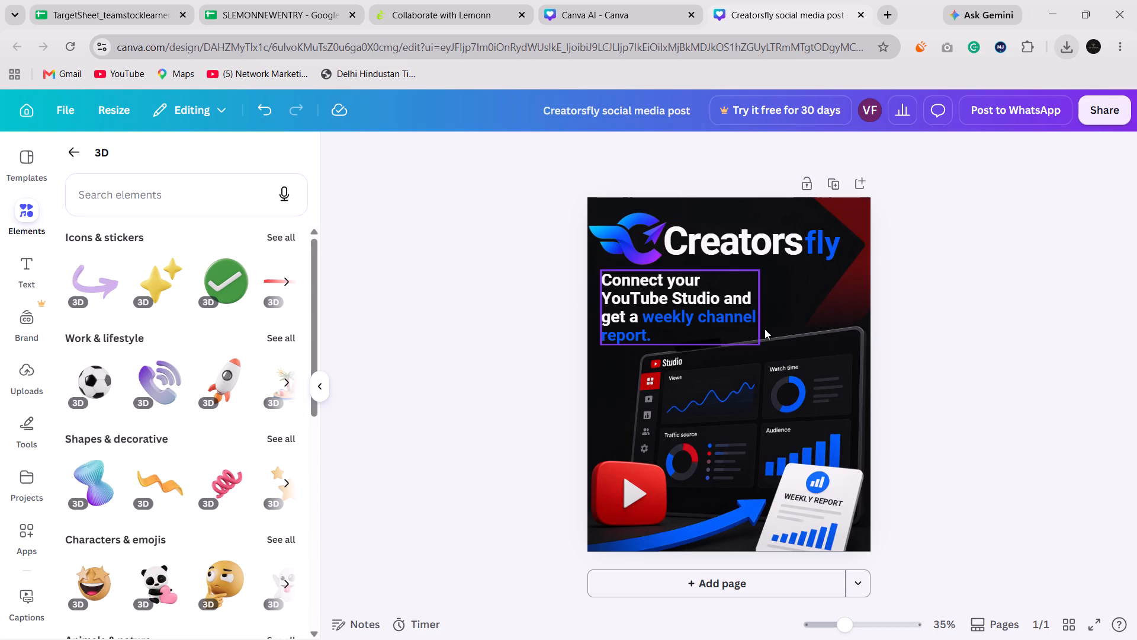
pyautogui.click(930, 293)
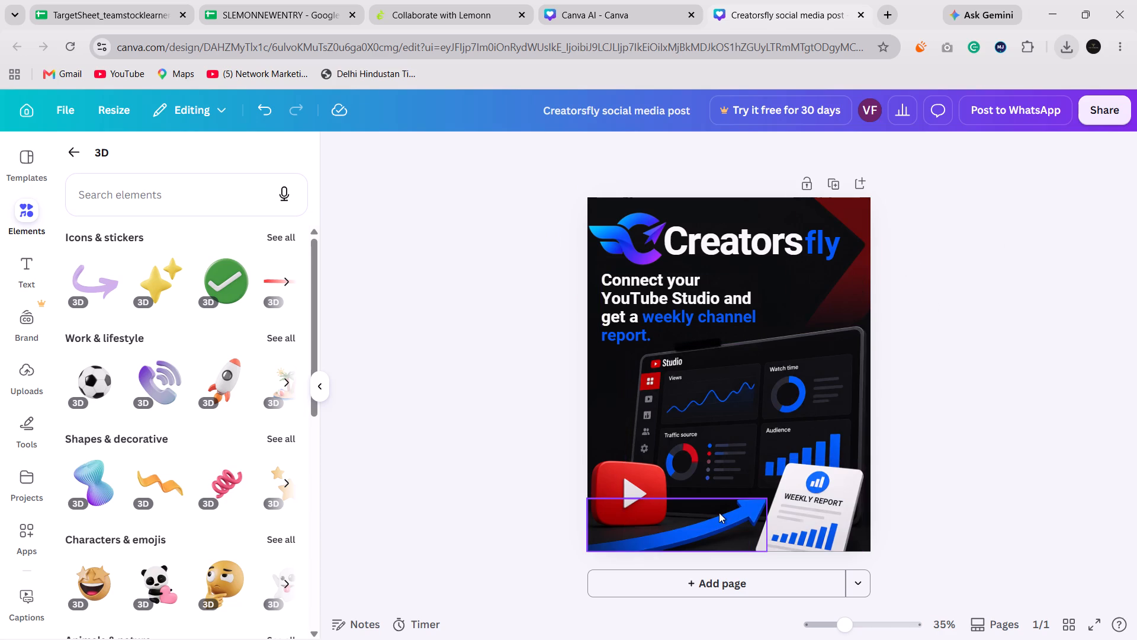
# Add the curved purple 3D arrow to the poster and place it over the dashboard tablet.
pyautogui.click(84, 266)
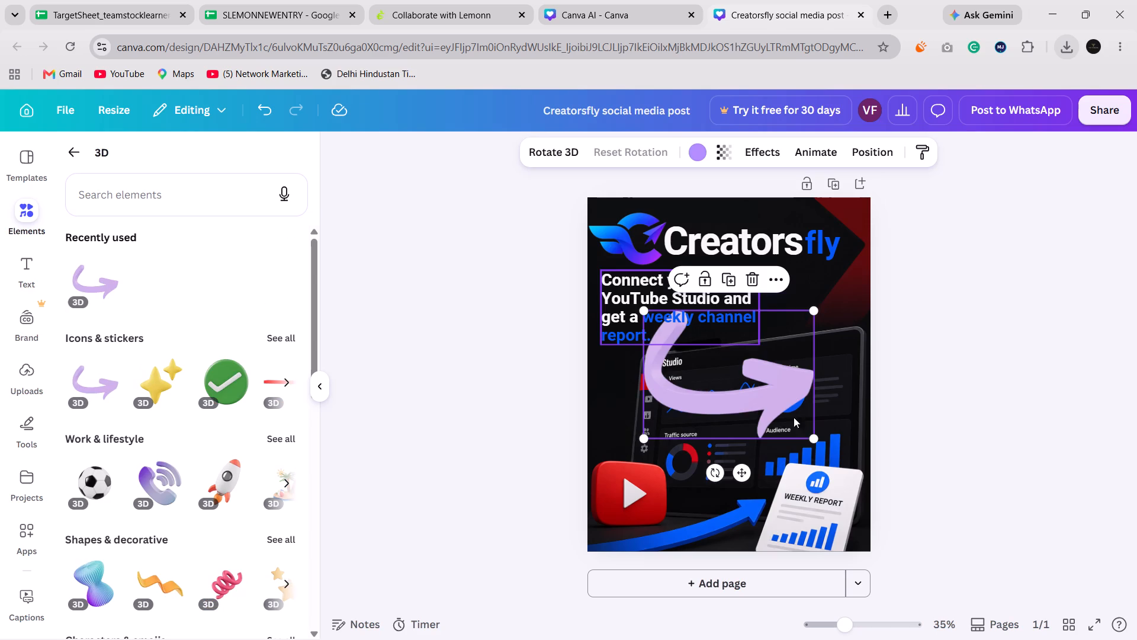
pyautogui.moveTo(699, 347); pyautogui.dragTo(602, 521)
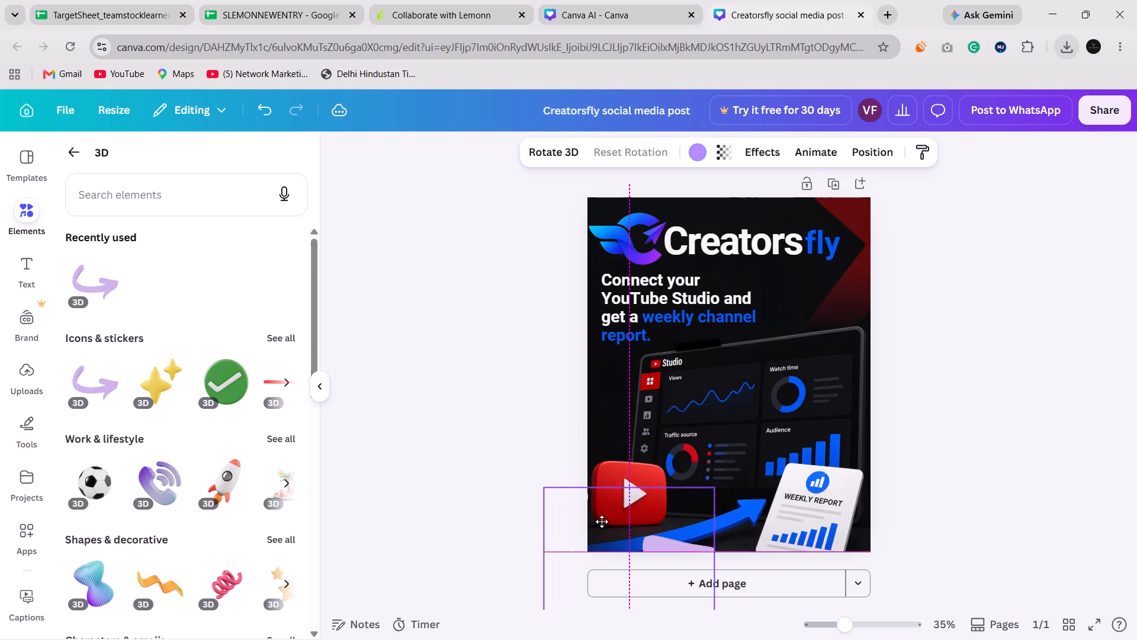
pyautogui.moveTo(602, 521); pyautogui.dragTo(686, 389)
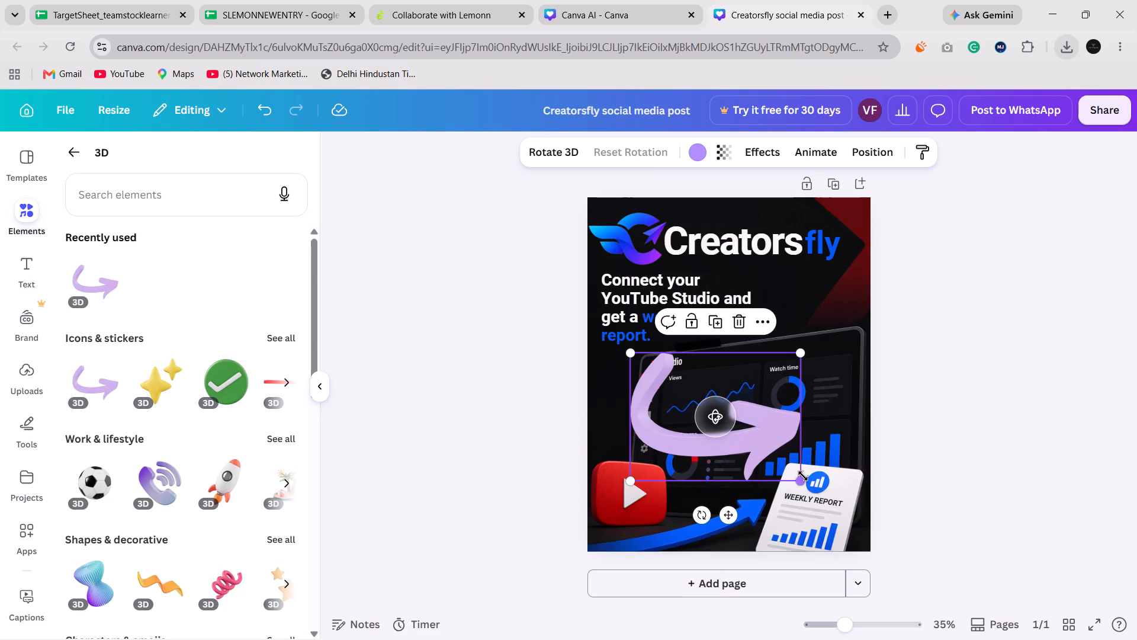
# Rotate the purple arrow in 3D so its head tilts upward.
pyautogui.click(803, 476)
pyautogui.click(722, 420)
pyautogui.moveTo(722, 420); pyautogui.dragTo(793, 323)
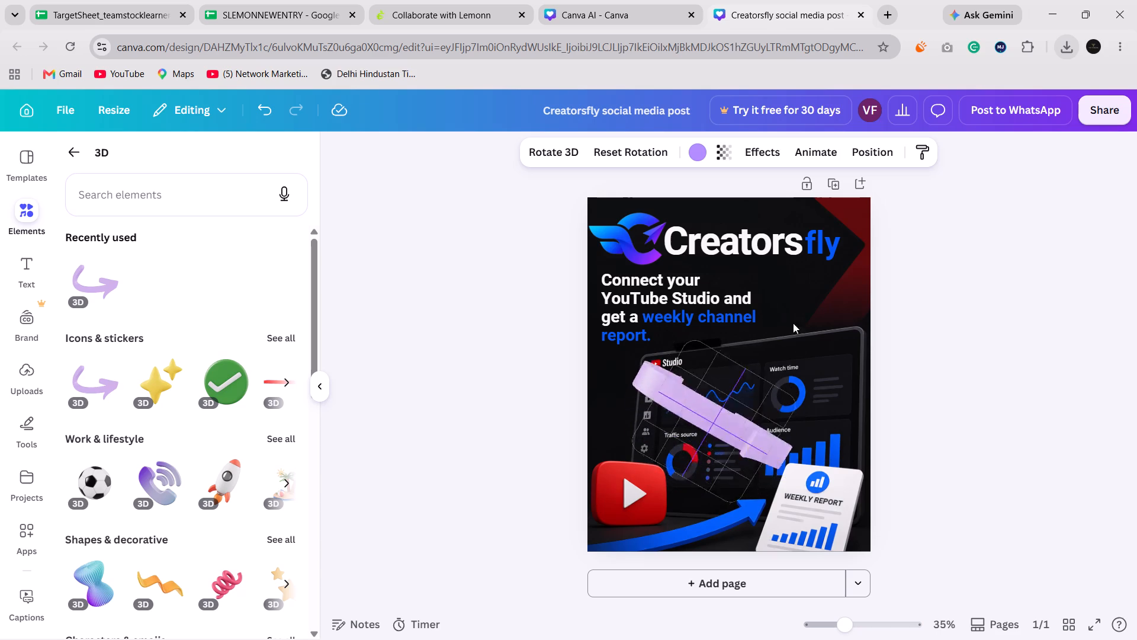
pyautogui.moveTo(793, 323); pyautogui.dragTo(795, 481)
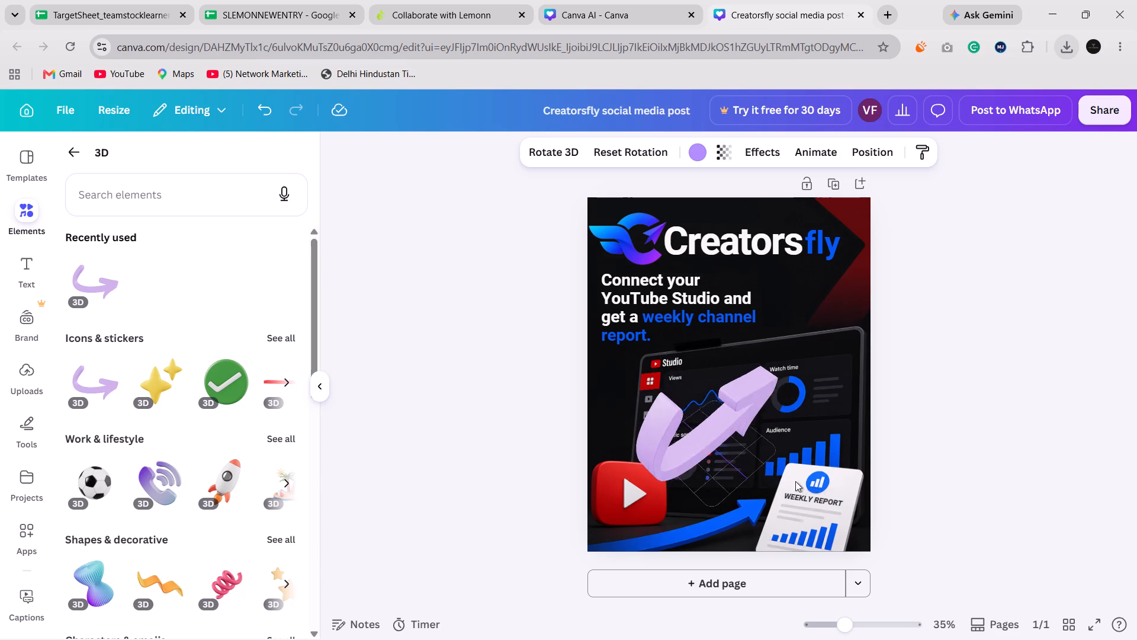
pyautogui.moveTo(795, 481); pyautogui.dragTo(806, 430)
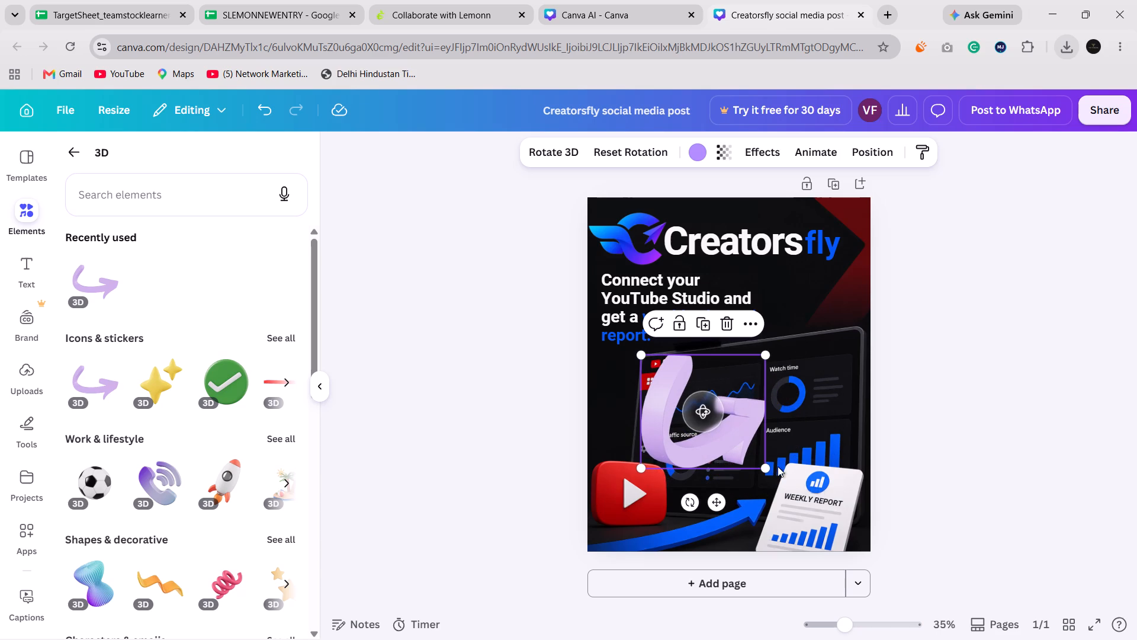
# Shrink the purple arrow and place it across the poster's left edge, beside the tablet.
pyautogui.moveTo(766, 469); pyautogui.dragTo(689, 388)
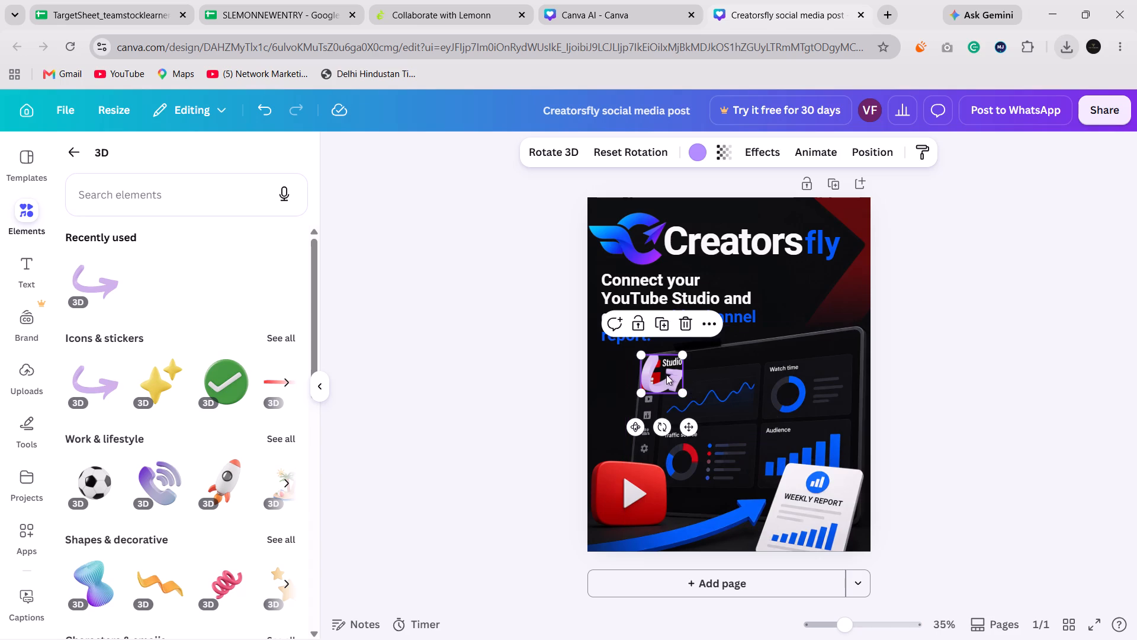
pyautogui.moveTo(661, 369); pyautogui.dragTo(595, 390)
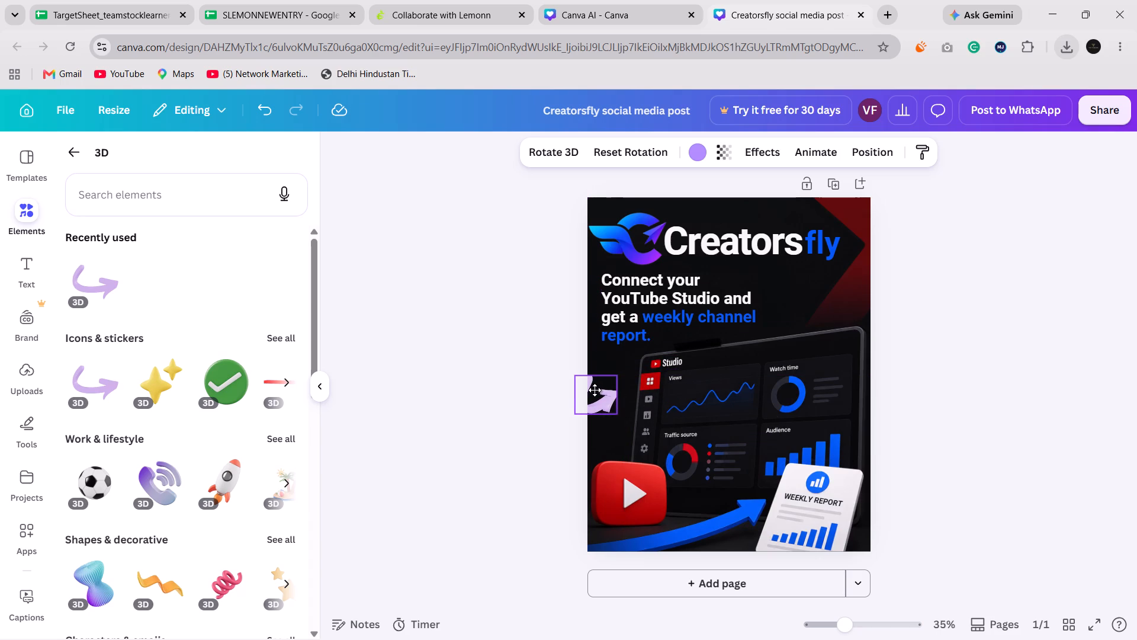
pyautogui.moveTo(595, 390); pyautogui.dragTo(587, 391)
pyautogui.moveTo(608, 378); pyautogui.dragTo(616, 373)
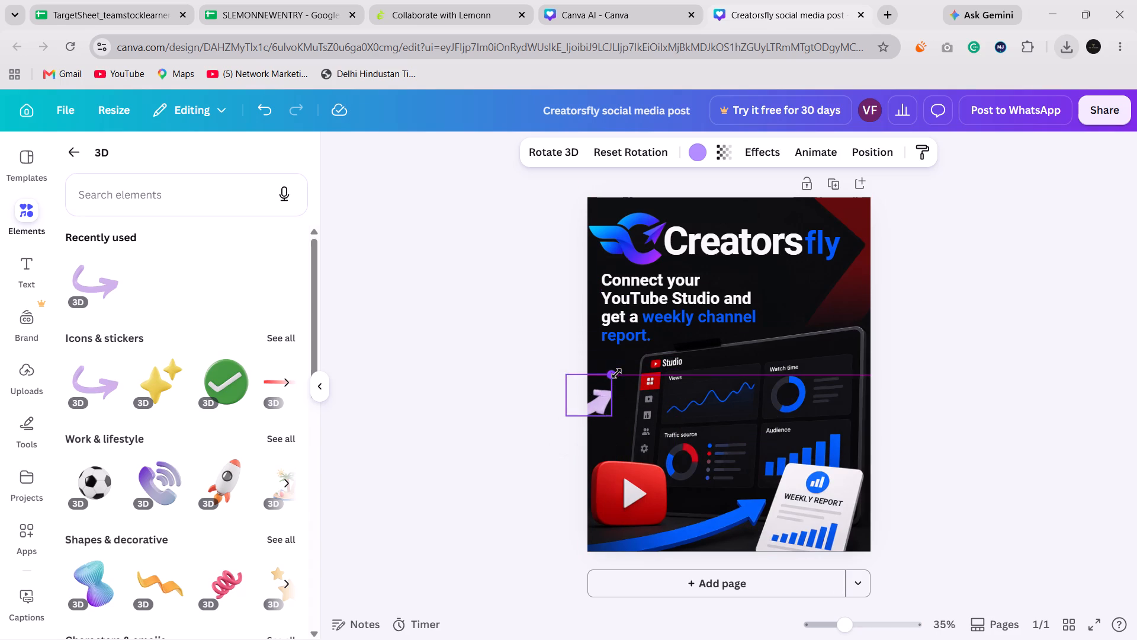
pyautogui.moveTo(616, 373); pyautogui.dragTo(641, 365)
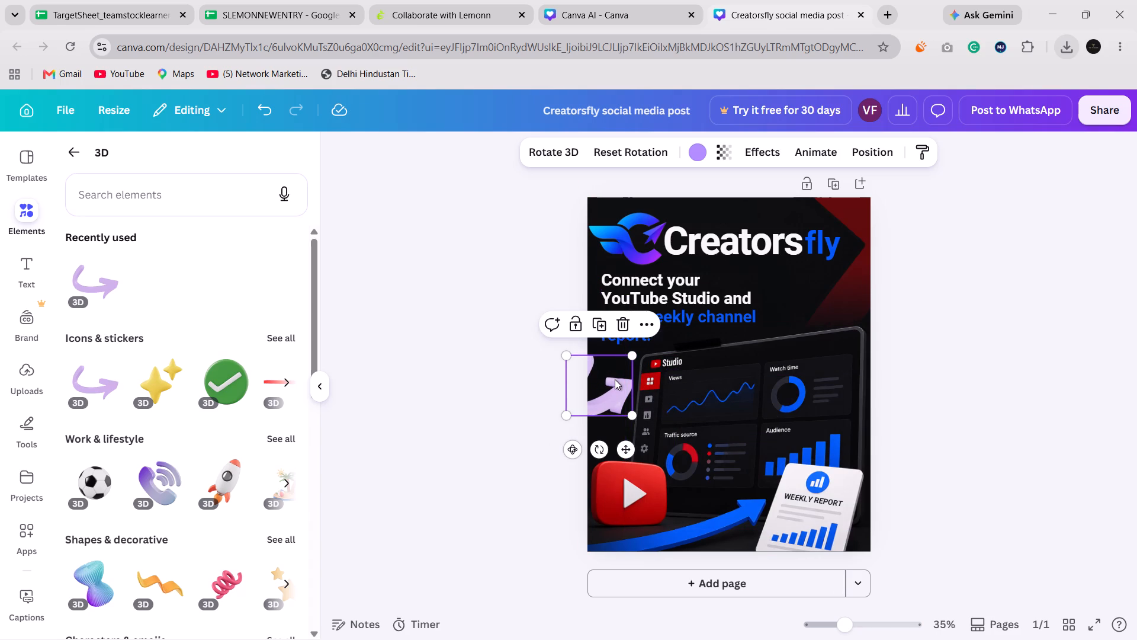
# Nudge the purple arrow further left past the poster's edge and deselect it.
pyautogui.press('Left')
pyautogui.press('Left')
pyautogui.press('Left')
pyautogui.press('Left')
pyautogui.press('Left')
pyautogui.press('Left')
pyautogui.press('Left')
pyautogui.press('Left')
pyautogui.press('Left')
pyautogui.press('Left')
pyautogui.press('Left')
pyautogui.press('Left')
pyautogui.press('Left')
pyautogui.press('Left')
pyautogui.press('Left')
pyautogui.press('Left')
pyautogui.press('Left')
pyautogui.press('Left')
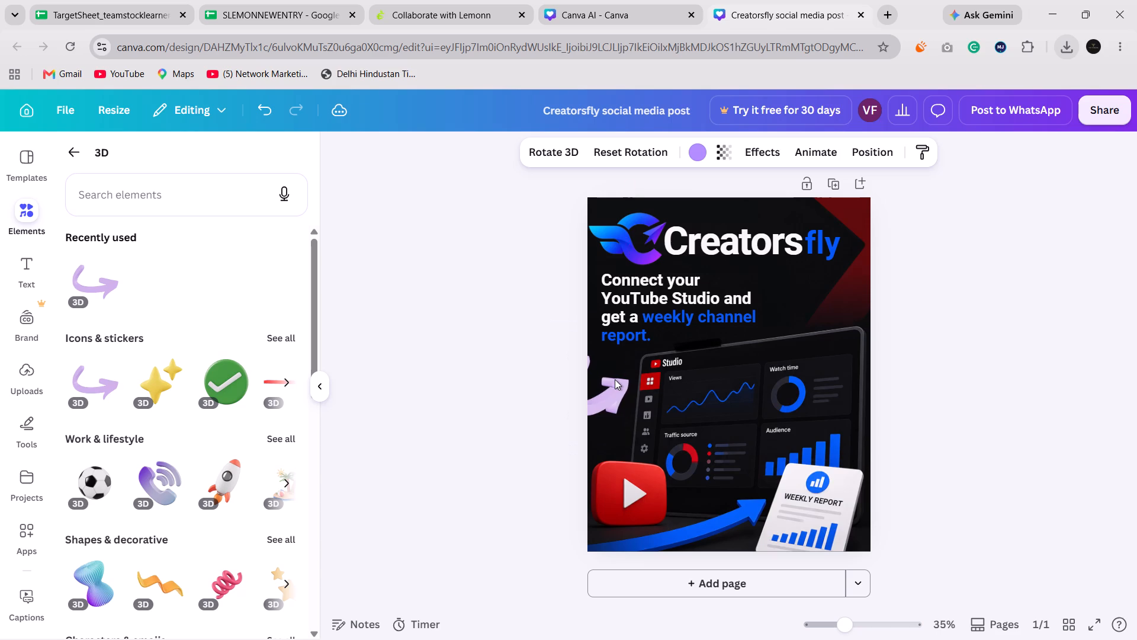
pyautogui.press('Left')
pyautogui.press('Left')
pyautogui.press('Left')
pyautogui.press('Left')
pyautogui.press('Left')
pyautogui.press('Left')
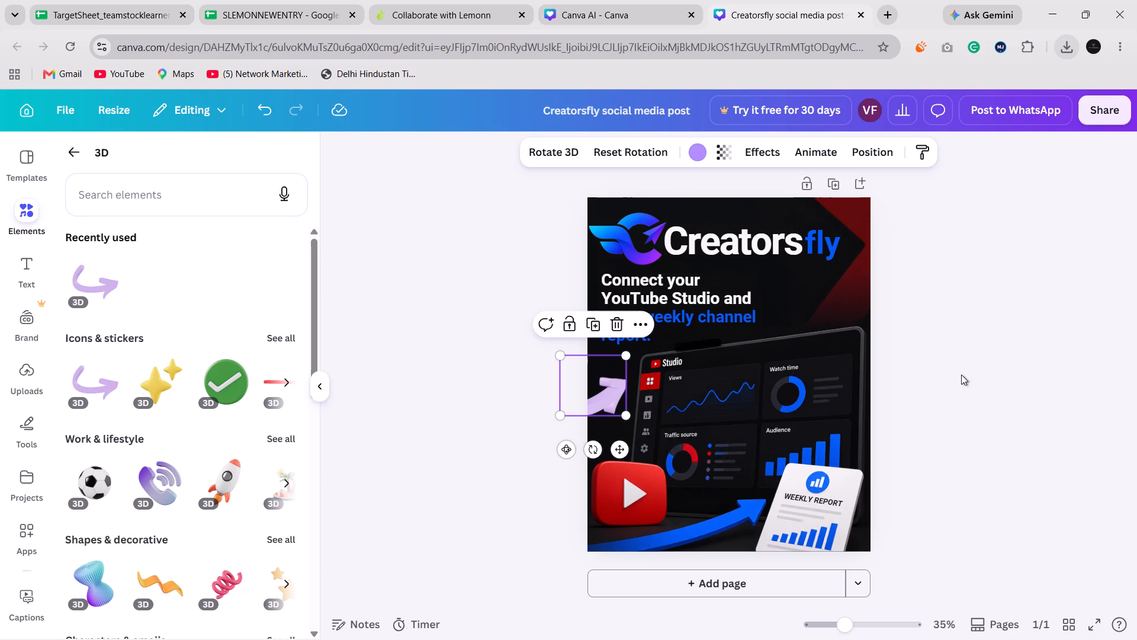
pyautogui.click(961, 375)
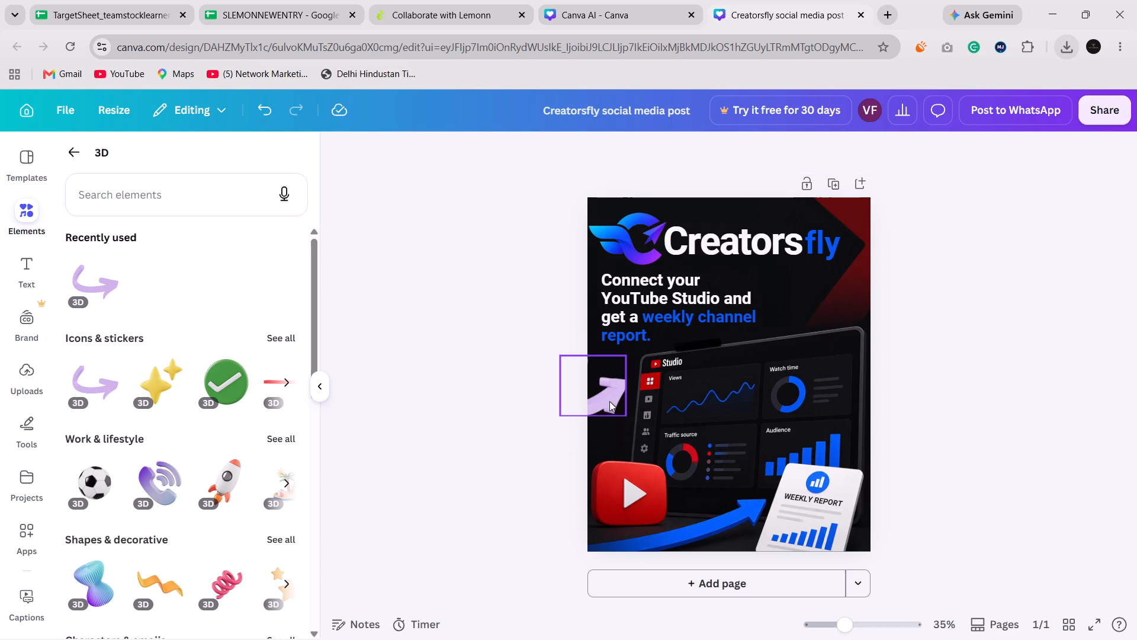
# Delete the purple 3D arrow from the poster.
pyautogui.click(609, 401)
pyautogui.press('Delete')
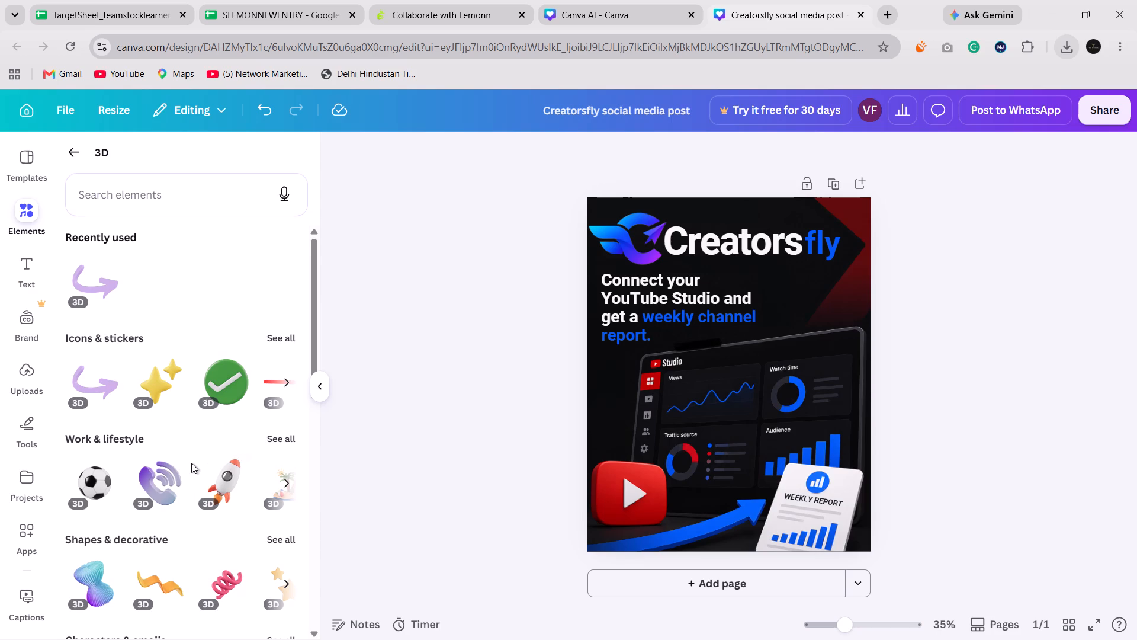
# Add the 3D soccer ball, shrink it to a small icon and place it on top of the "o" in "Creators".
pyautogui.click(90, 476)
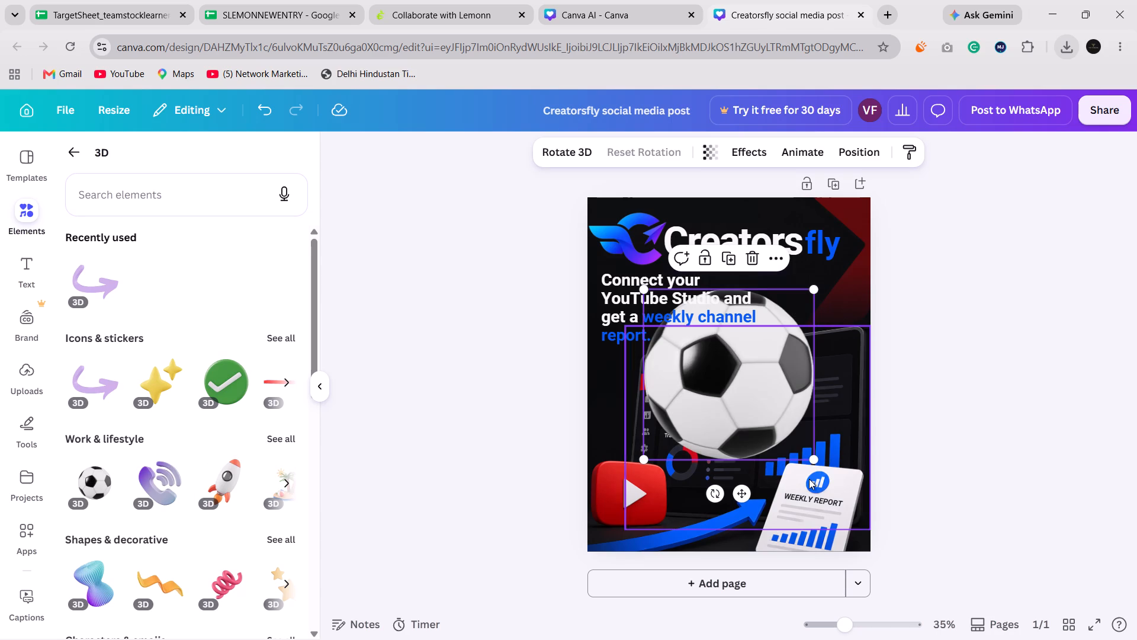
pyautogui.moveTo(812, 457); pyautogui.dragTo(683, 348)
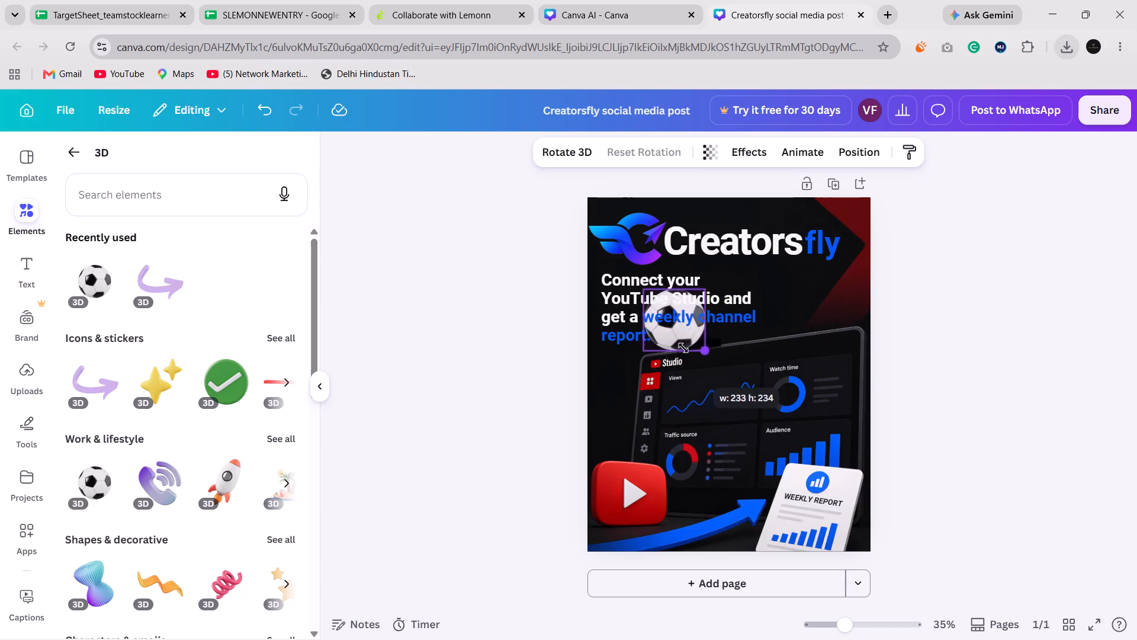
pyautogui.moveTo(683, 348); pyautogui.dragTo(698, 349)
pyautogui.moveTo(677, 320); pyautogui.dragTo(737, 235)
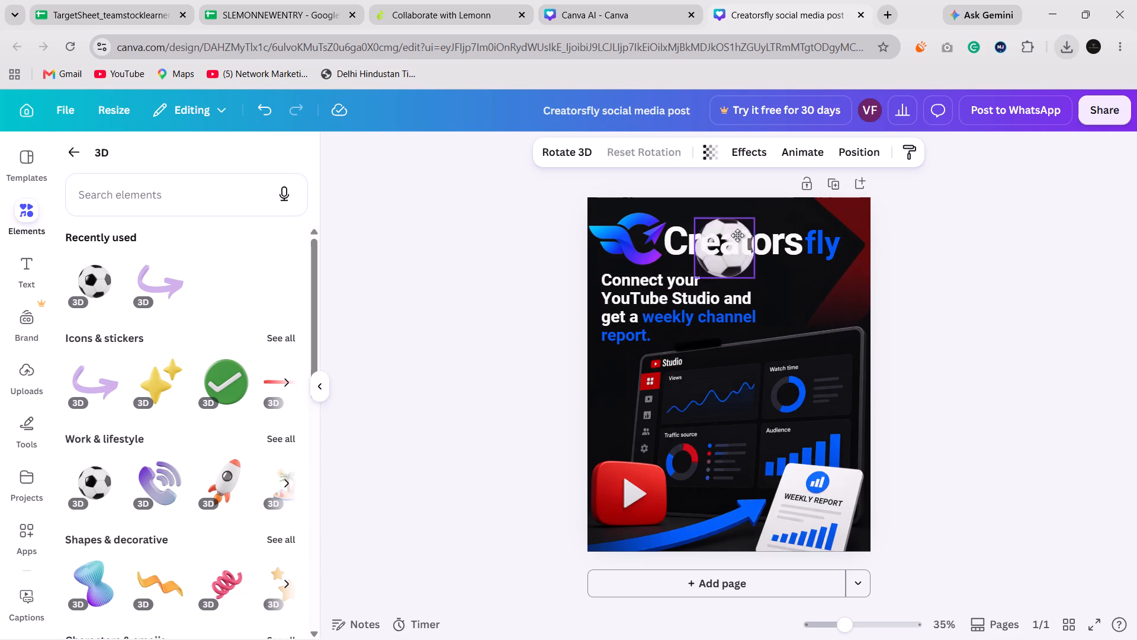
pyautogui.moveTo(737, 235); pyautogui.dragTo(763, 231)
pyautogui.moveTo(792, 258); pyautogui.dragTo(782, 252)
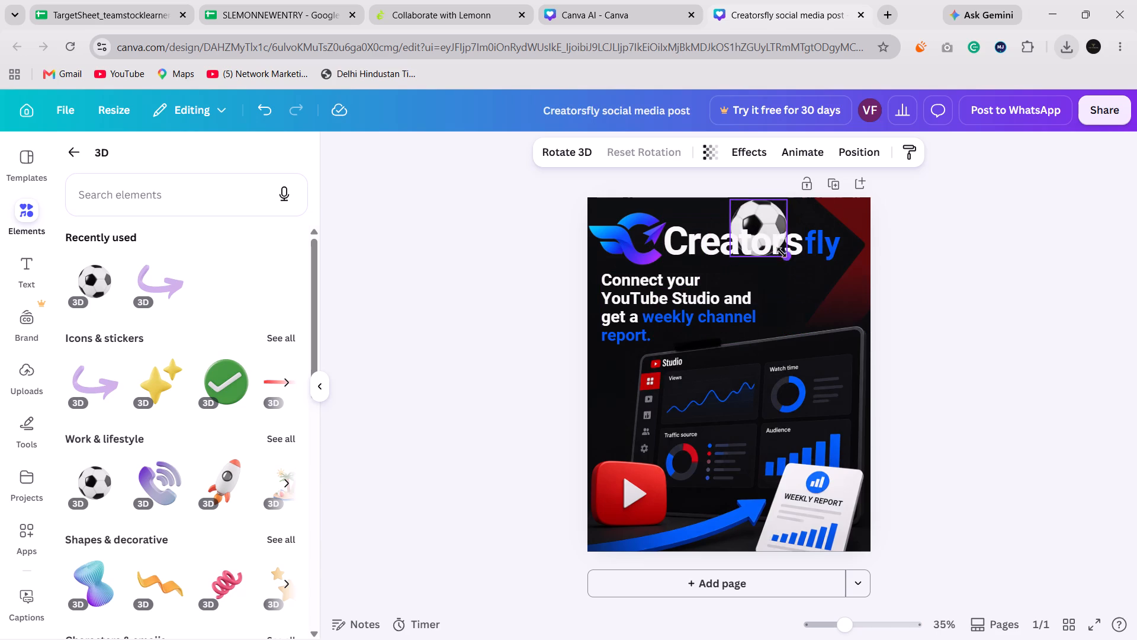
pyautogui.moveTo(782, 252); pyautogui.dragTo(752, 224)
pyautogui.moveTo(746, 212); pyautogui.dragTo(762, 215)
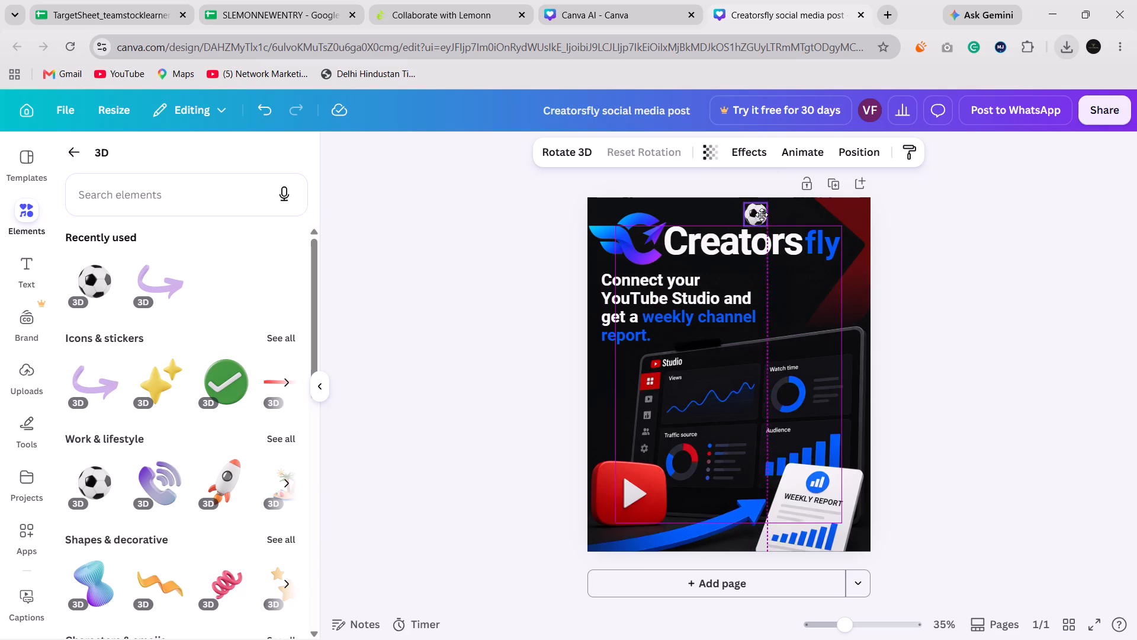
pyautogui.moveTo(762, 215); pyautogui.dragTo(766, 223)
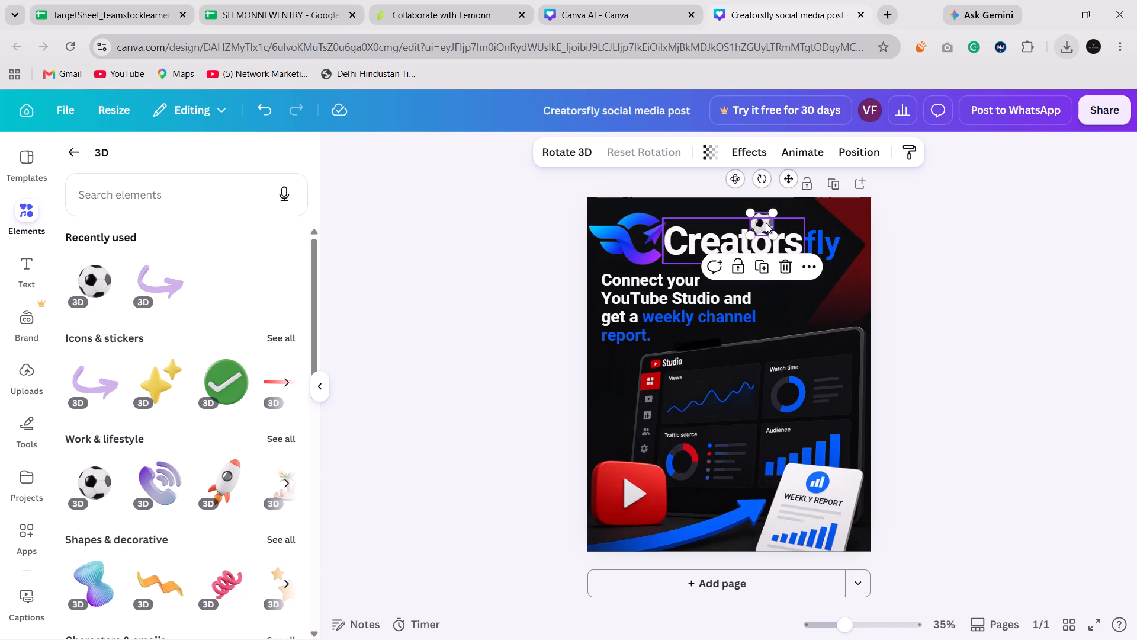
pyautogui.click(952, 306)
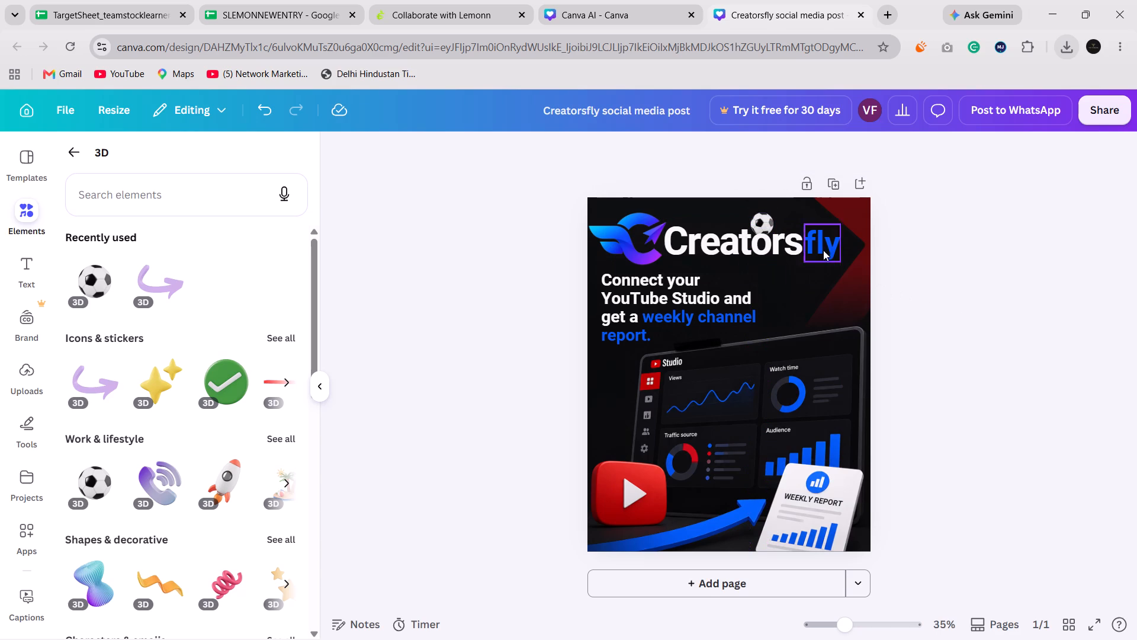
# Apply the Rise animation to the soccer ball and deselect it.
pyautogui.click(763, 215)
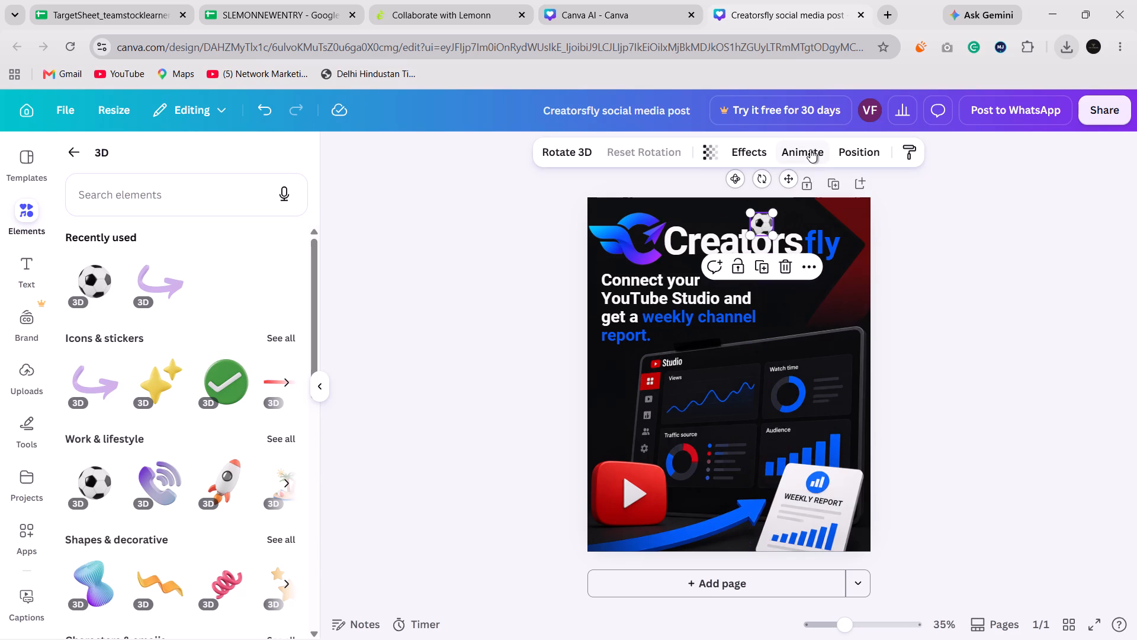
pyautogui.click(810, 149)
pyautogui.scroll(-2, 251, 503)
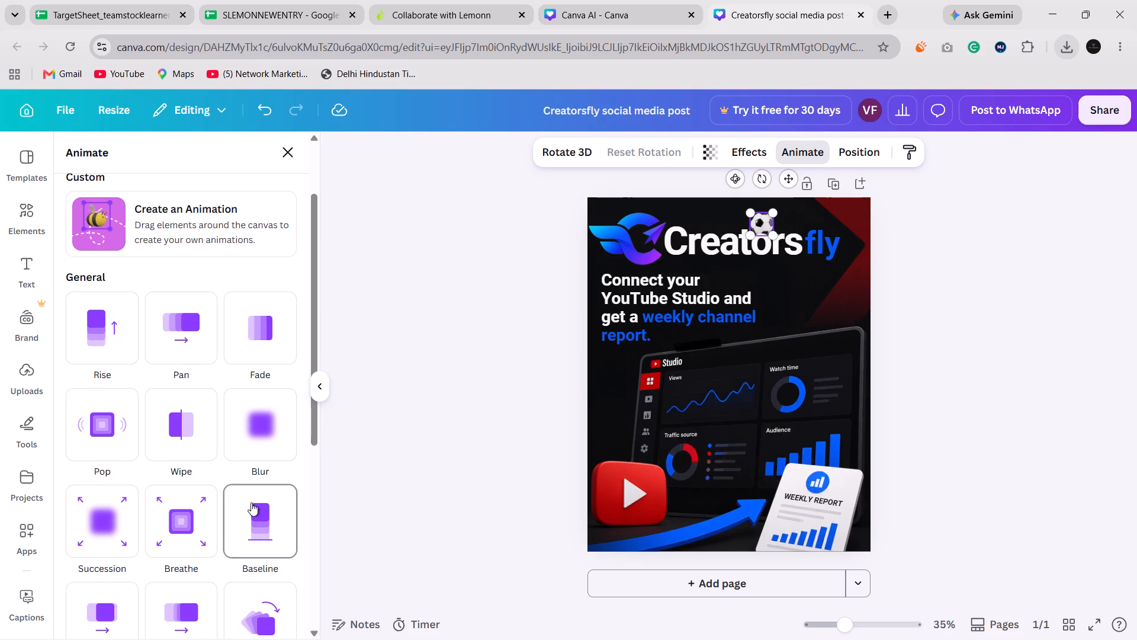
pyautogui.click(86, 345)
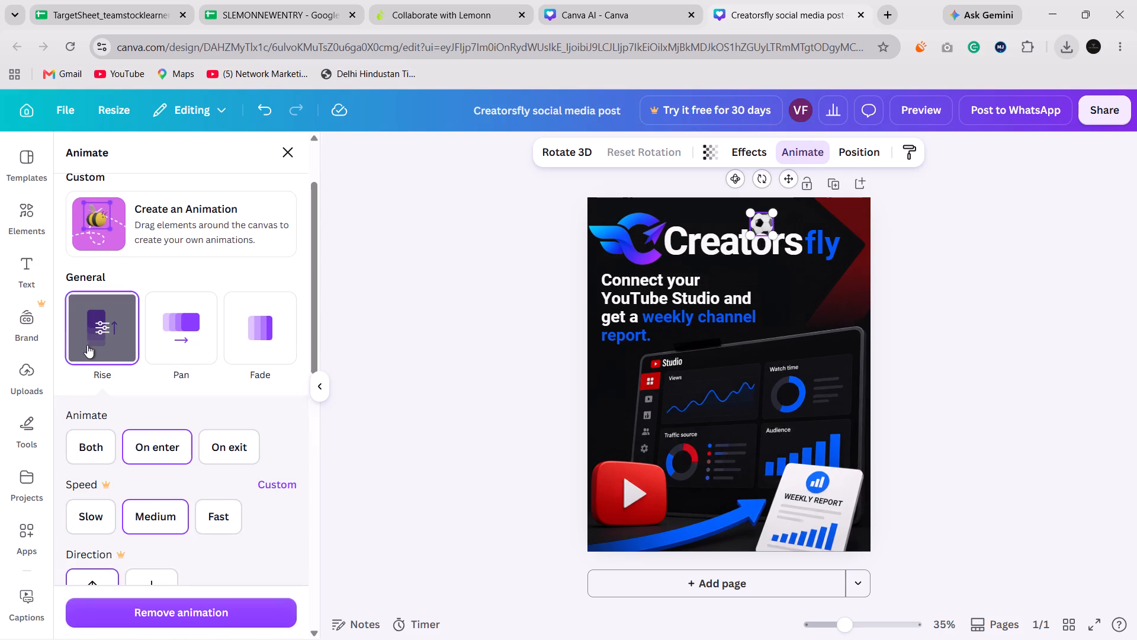
pyautogui.press('Up')
pyautogui.press('Up')
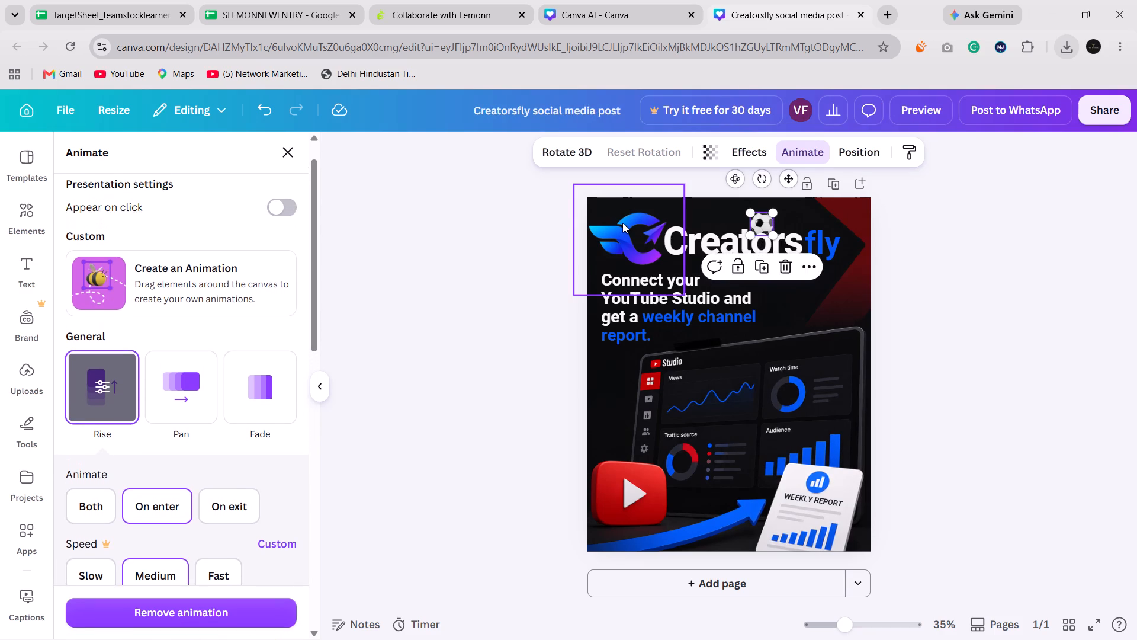
pyautogui.click(867, 233)
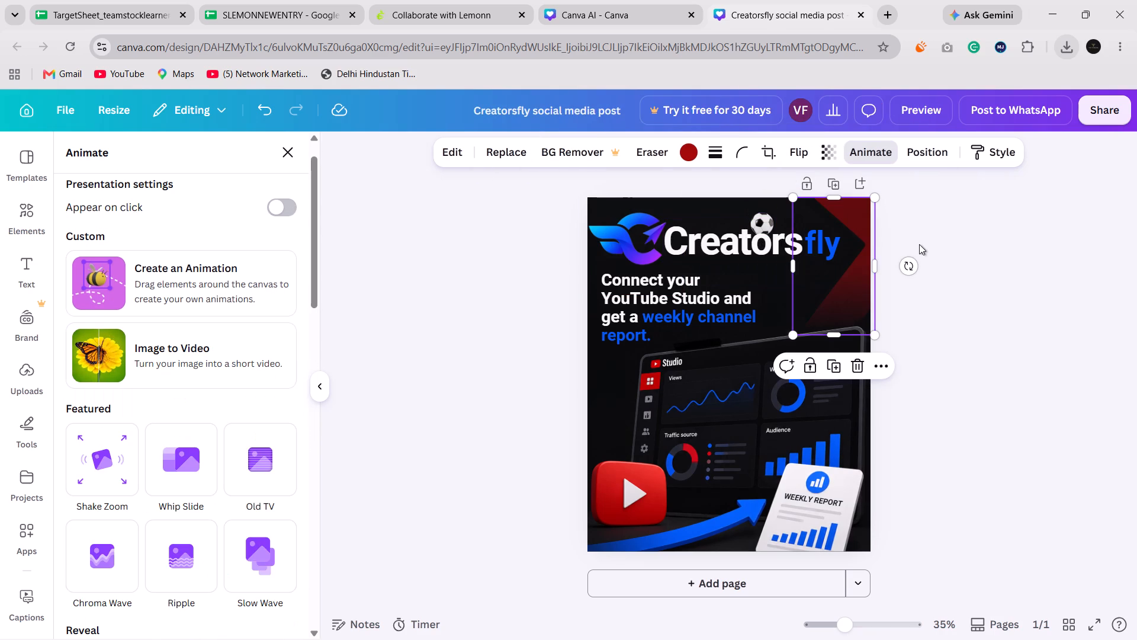
pyautogui.click(919, 244)
# Nudge the soccer ball slightly up above the "Creators" text.
pyautogui.click(762, 218)
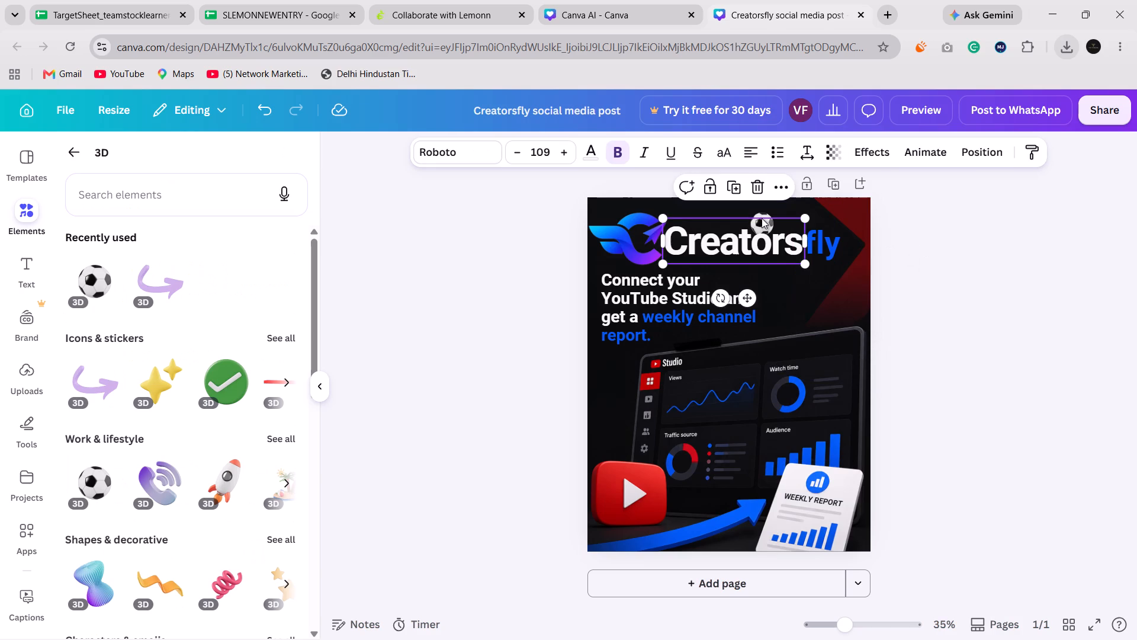
pyautogui.click(763, 218)
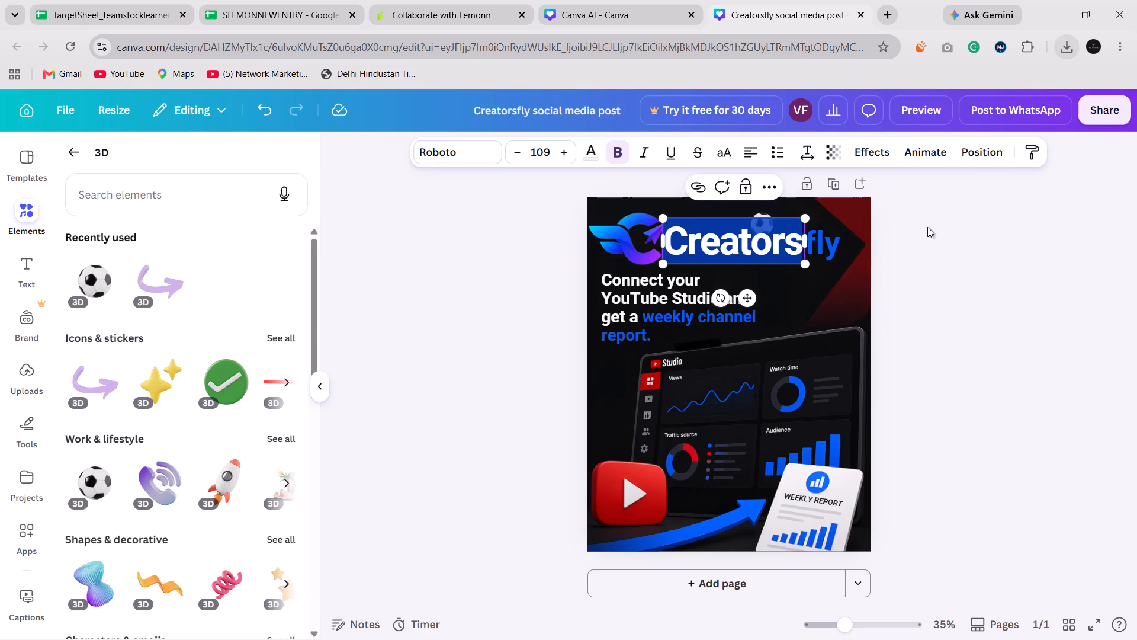
pyautogui.click(927, 227)
pyautogui.click(767, 214)
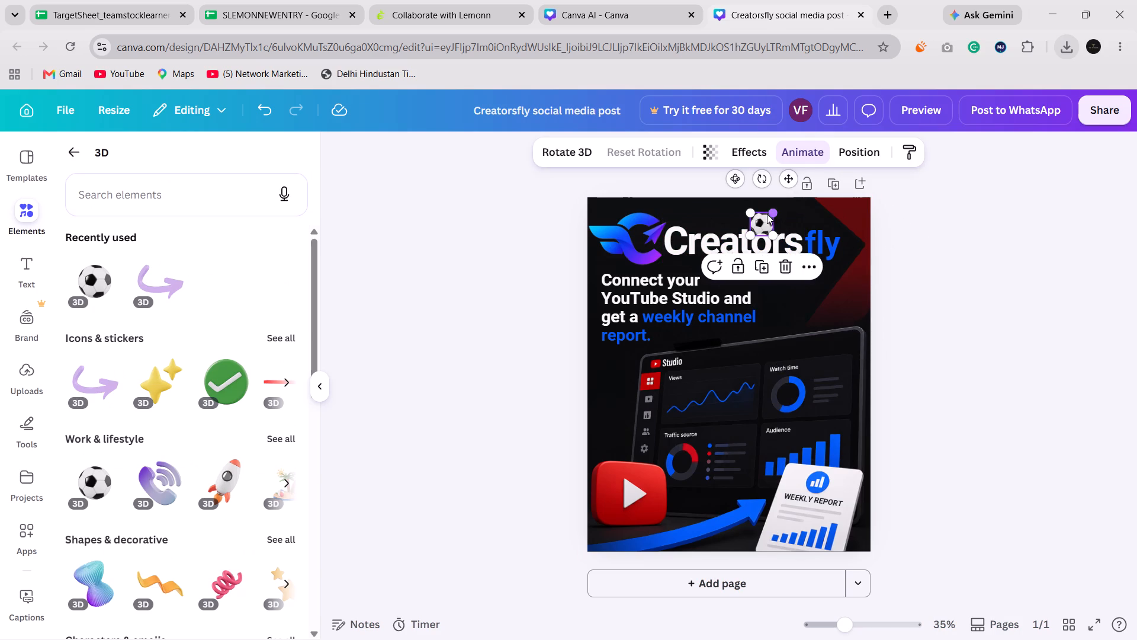
pyautogui.press('Up')
pyautogui.press('Up')
pyautogui.press('Up')
pyautogui.press('Up')
pyautogui.press('Up')
pyautogui.press('Up')
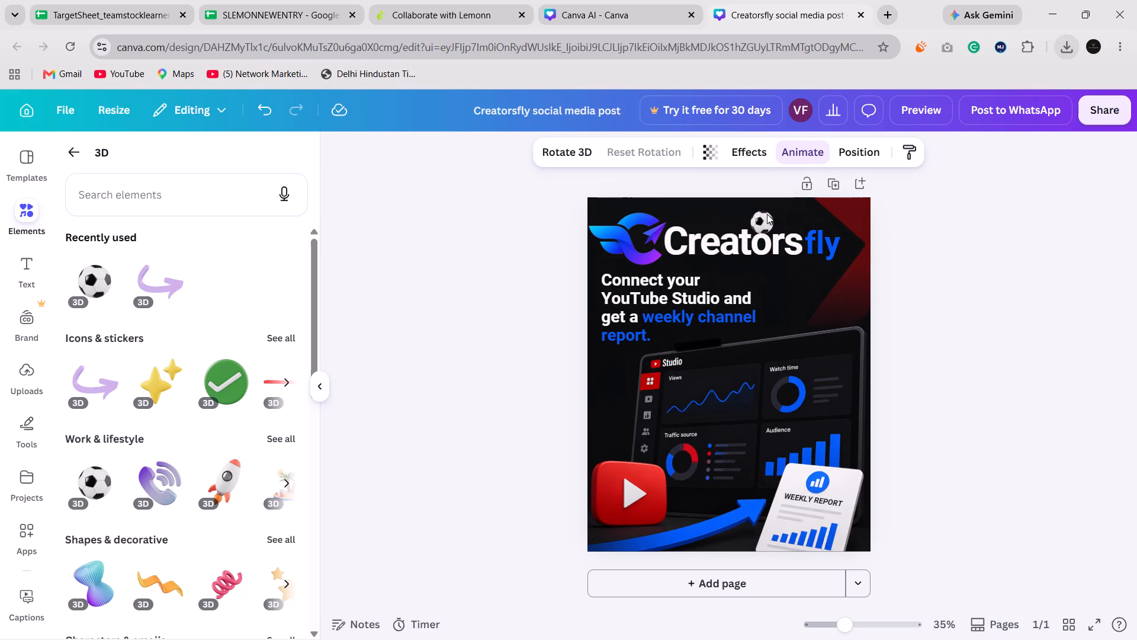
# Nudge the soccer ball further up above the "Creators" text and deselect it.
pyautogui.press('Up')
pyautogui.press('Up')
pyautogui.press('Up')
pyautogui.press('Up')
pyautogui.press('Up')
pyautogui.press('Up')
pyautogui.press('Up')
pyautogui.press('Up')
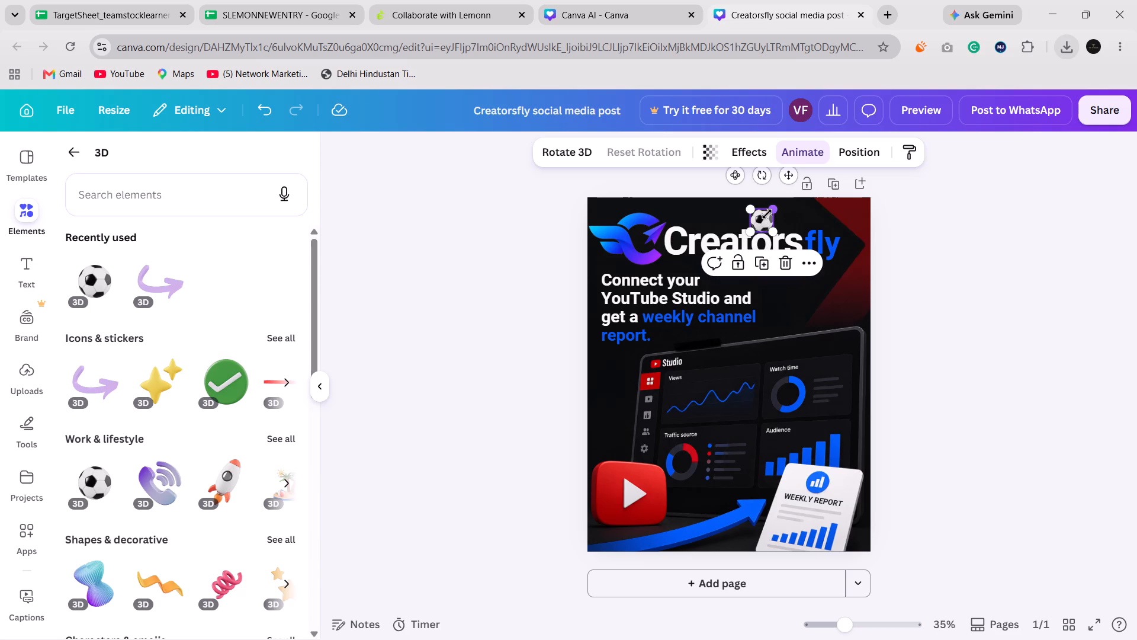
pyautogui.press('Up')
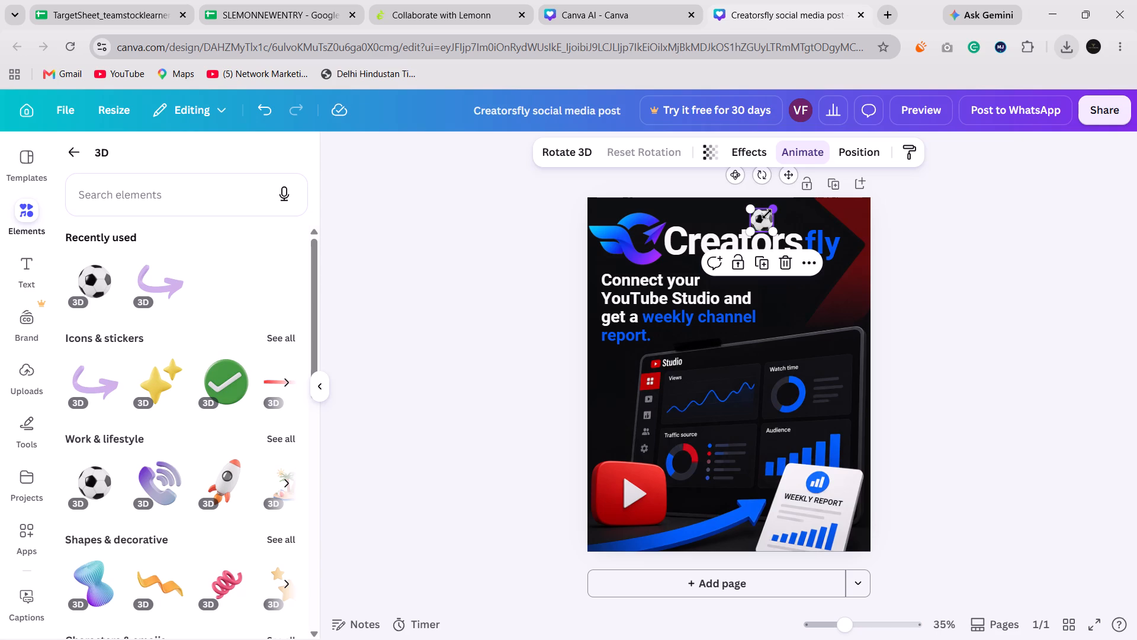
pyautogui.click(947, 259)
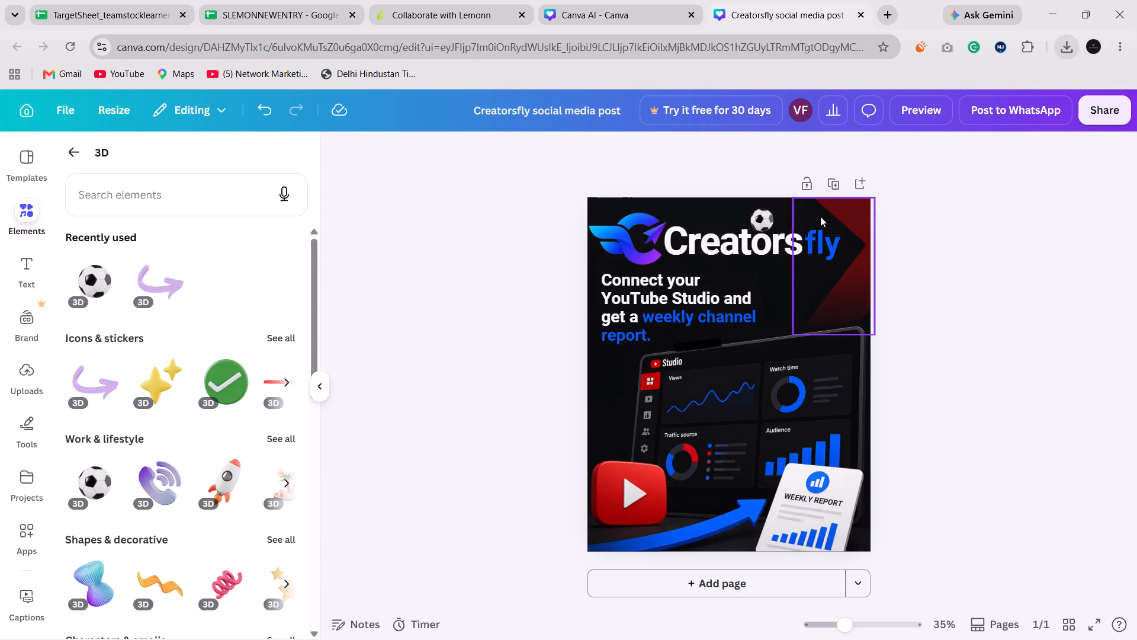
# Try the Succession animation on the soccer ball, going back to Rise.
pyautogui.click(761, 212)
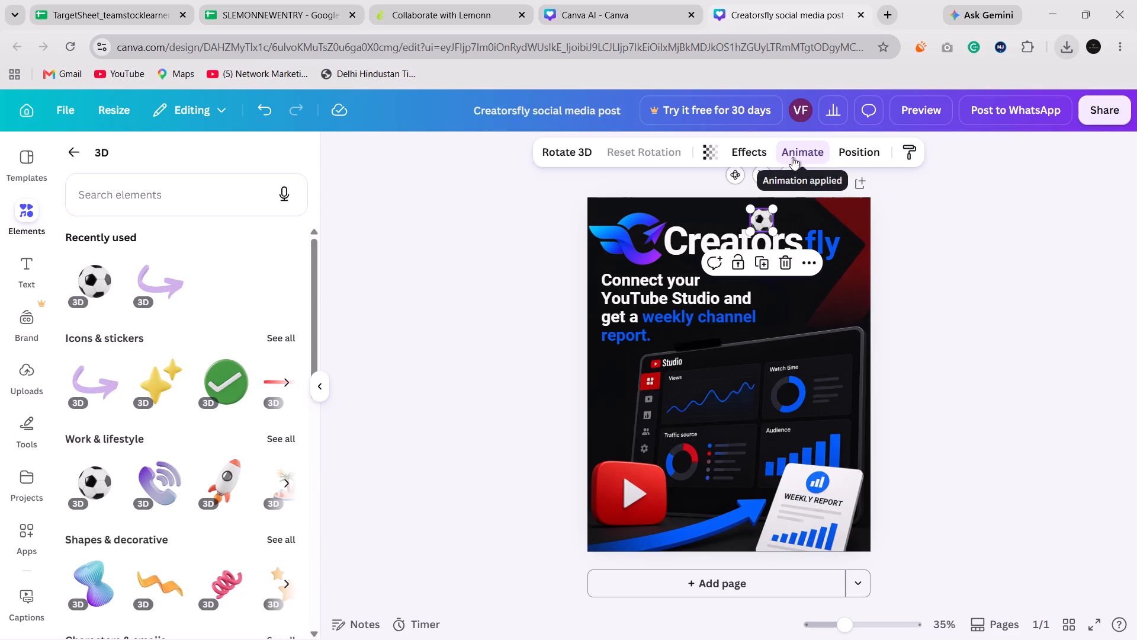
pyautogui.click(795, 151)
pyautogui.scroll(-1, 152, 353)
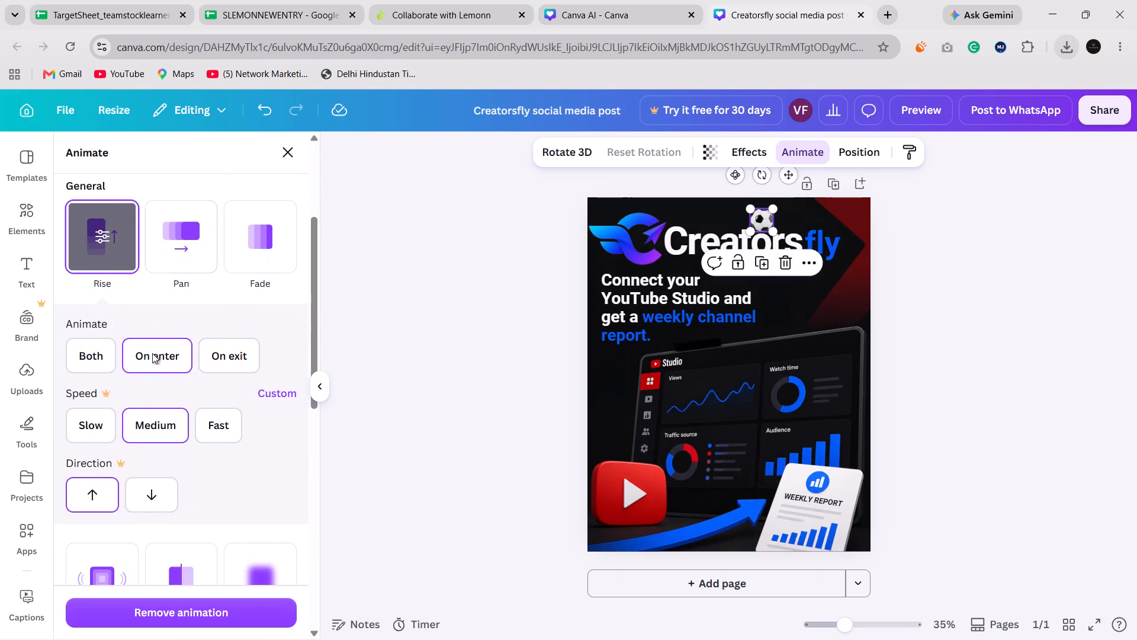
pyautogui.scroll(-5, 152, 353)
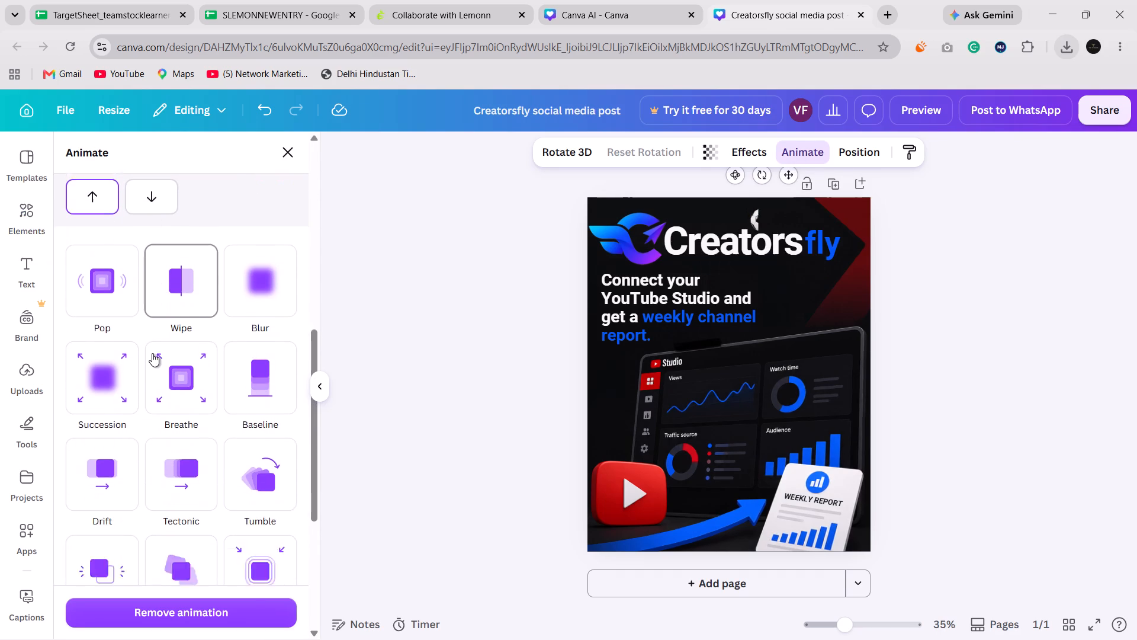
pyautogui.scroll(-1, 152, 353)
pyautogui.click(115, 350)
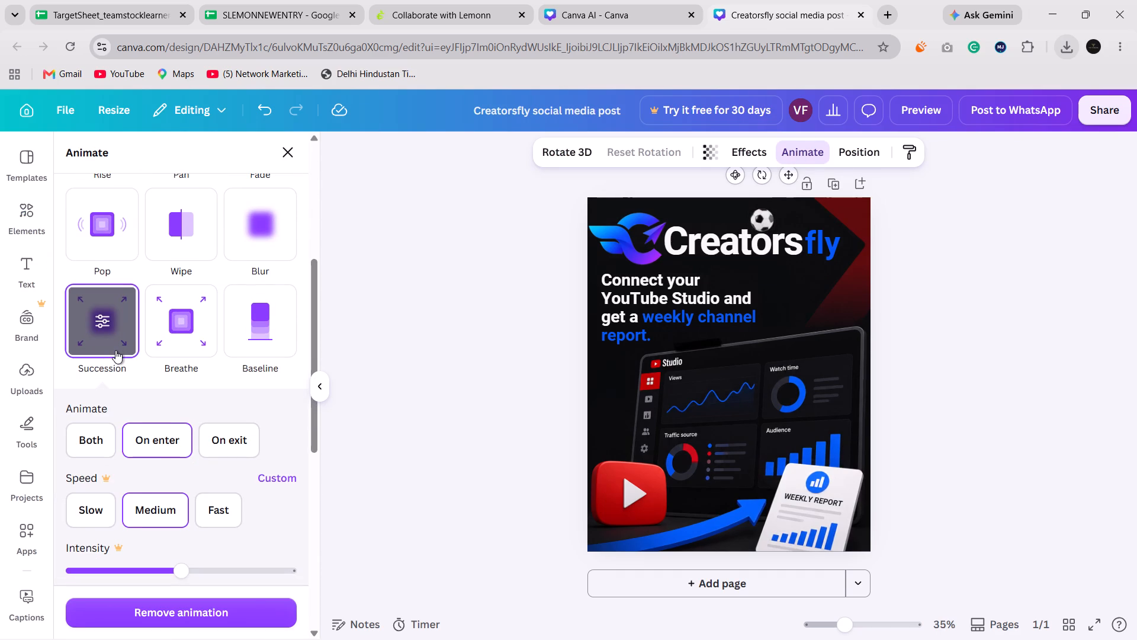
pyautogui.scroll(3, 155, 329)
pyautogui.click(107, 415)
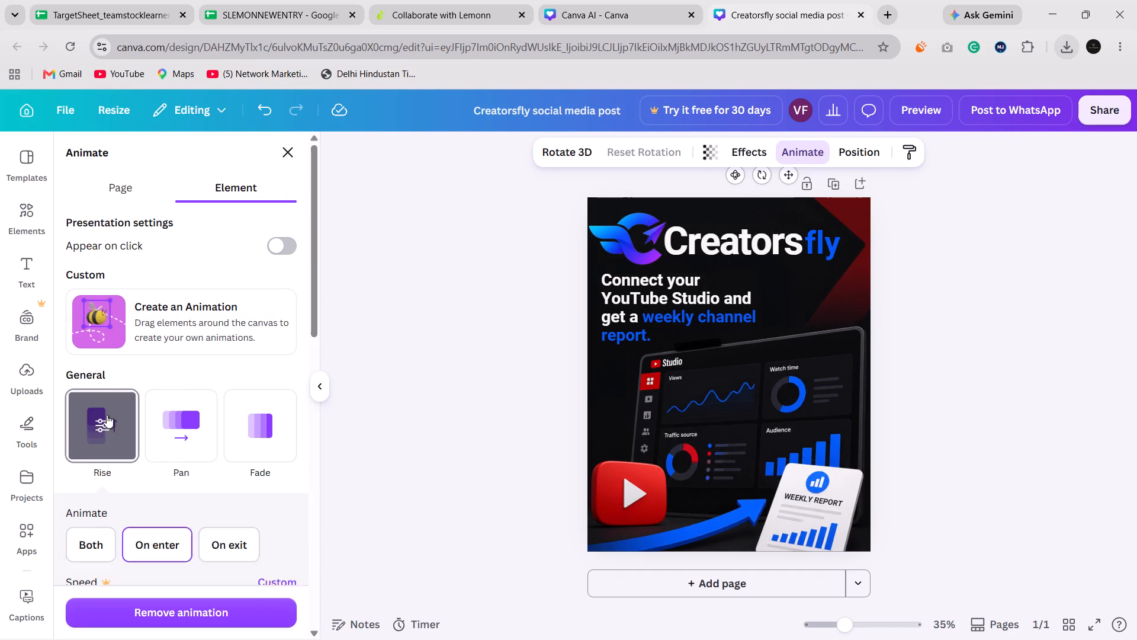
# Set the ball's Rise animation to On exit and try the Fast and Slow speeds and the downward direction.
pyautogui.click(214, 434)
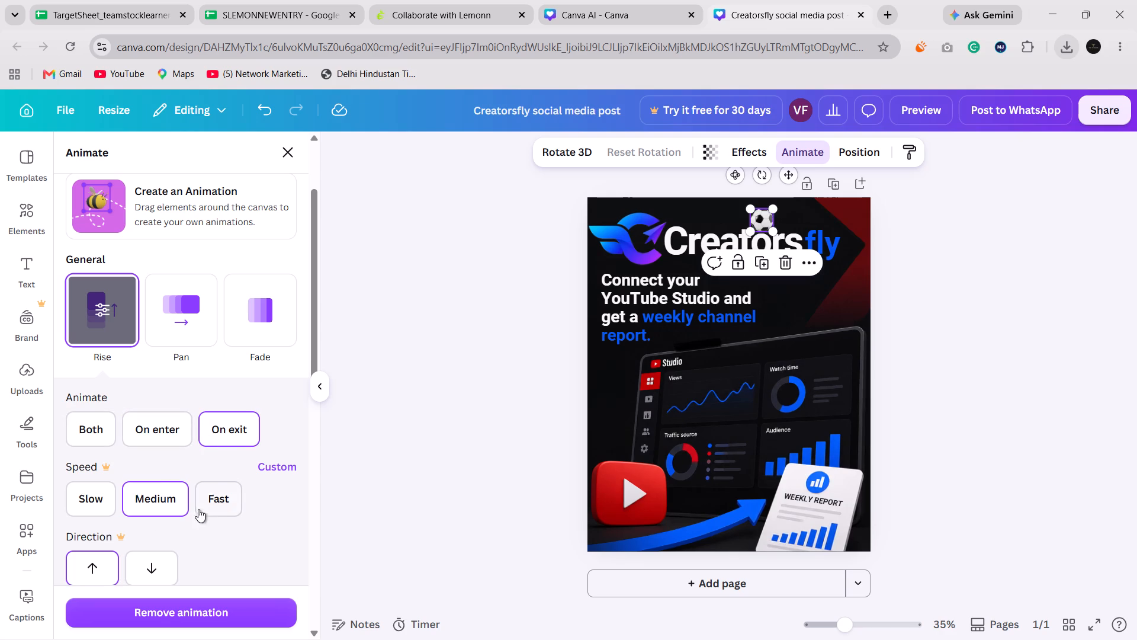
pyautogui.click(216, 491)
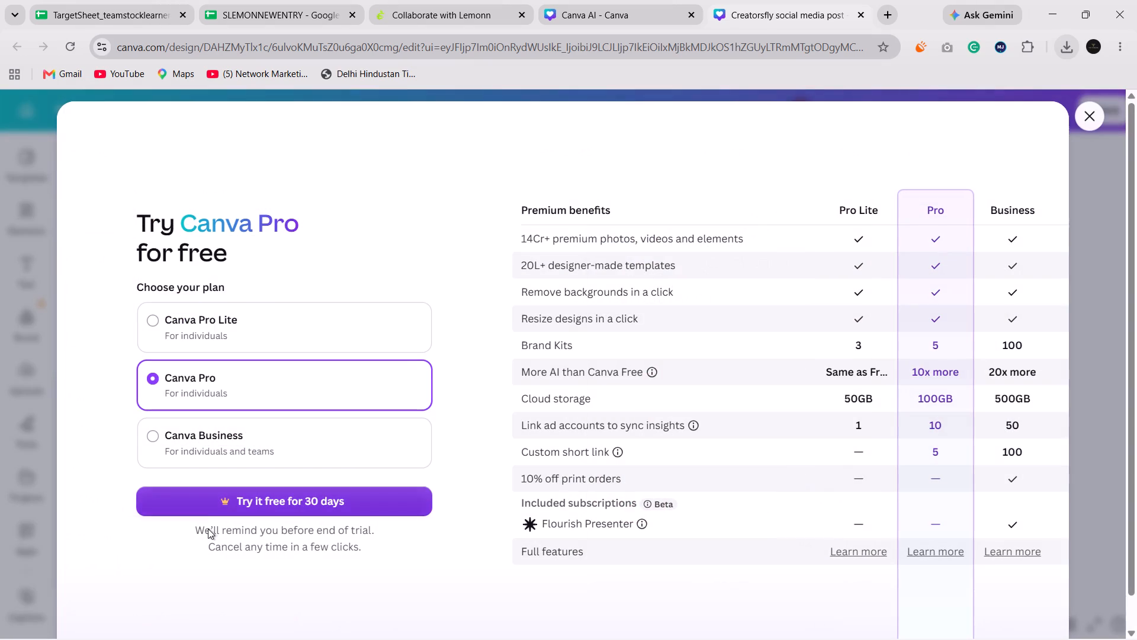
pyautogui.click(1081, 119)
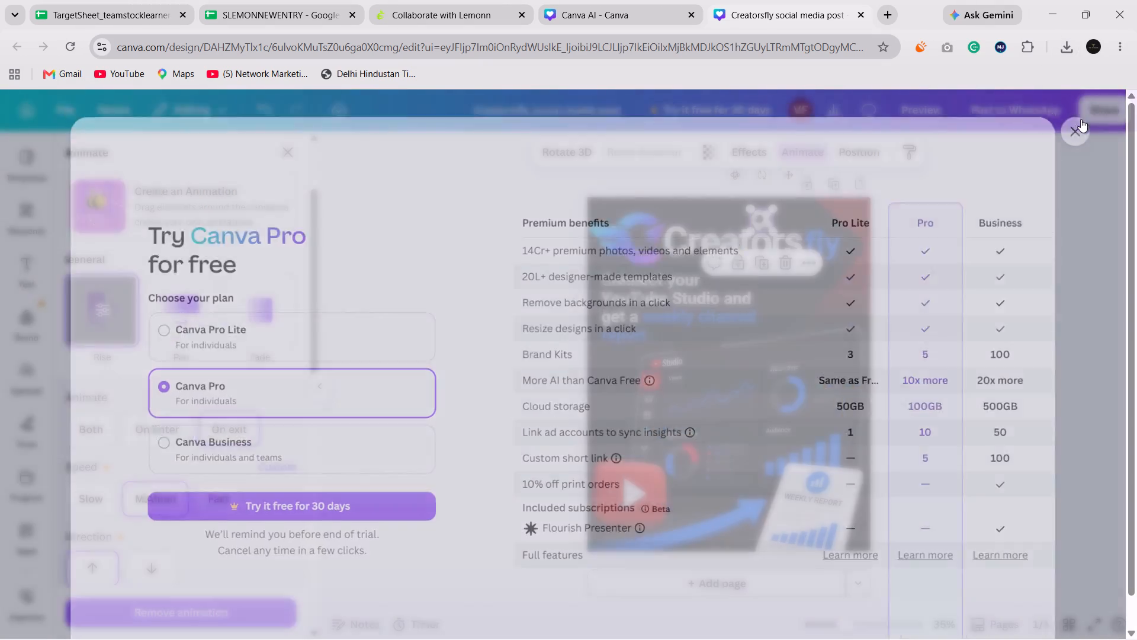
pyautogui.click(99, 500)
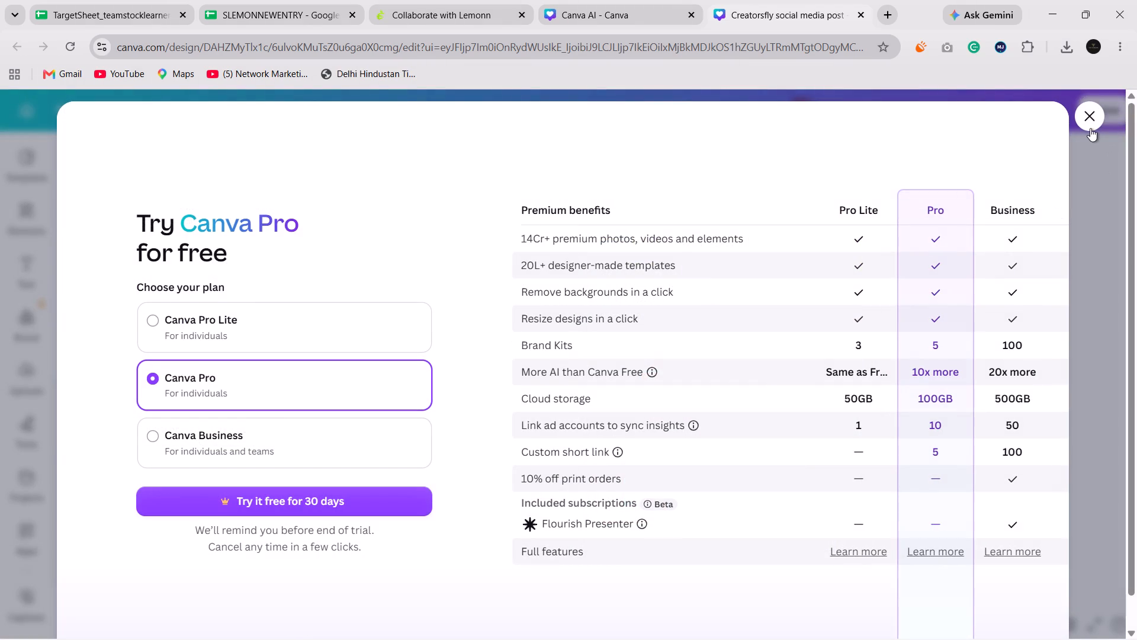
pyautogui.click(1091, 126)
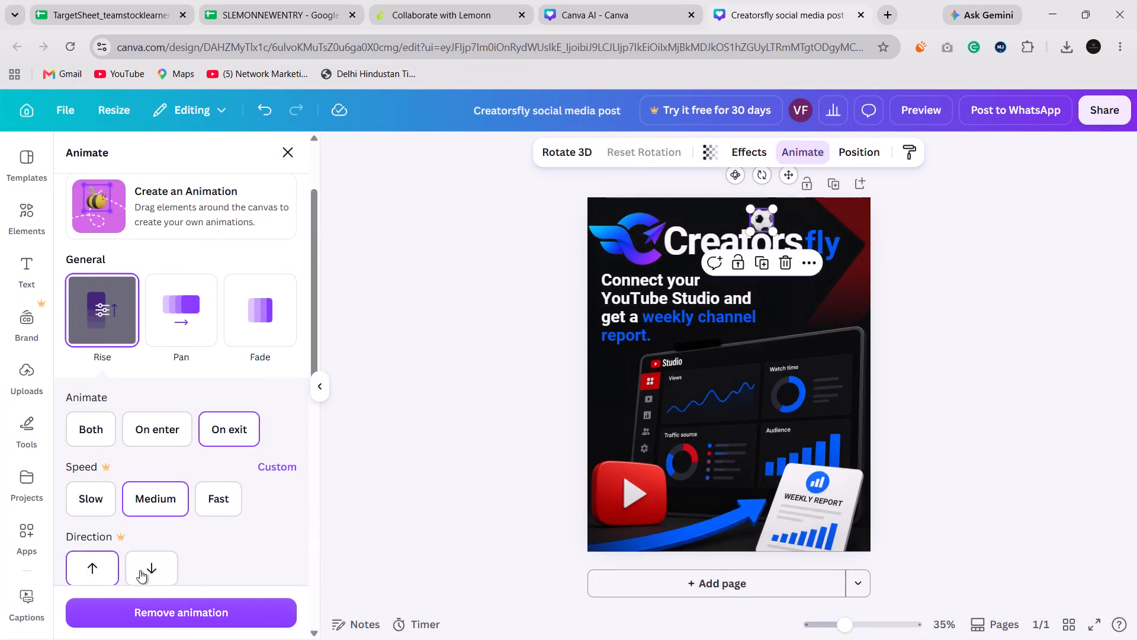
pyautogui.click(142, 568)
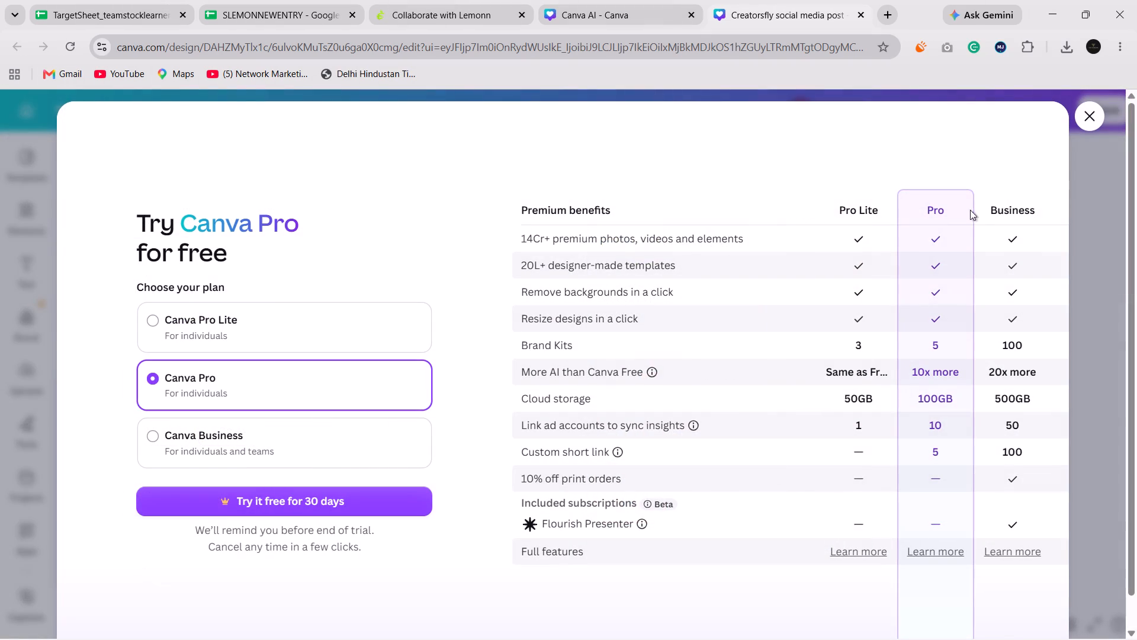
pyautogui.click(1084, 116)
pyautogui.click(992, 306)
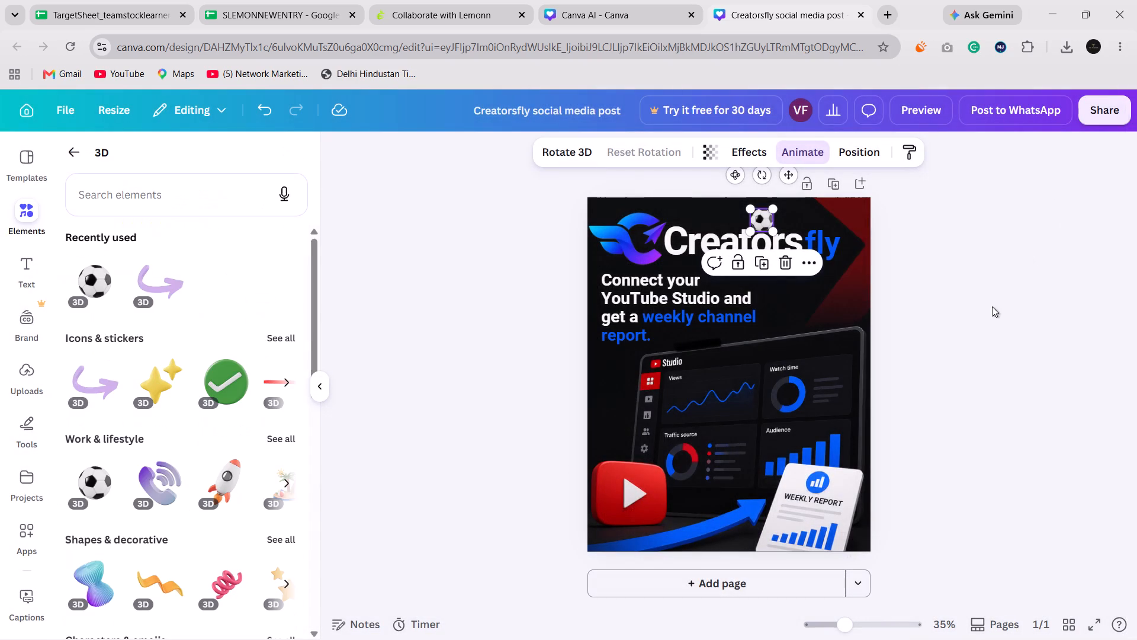
# Reapply the Rise animation to the soccer ball with the On enter option.
pyautogui.click(806, 156)
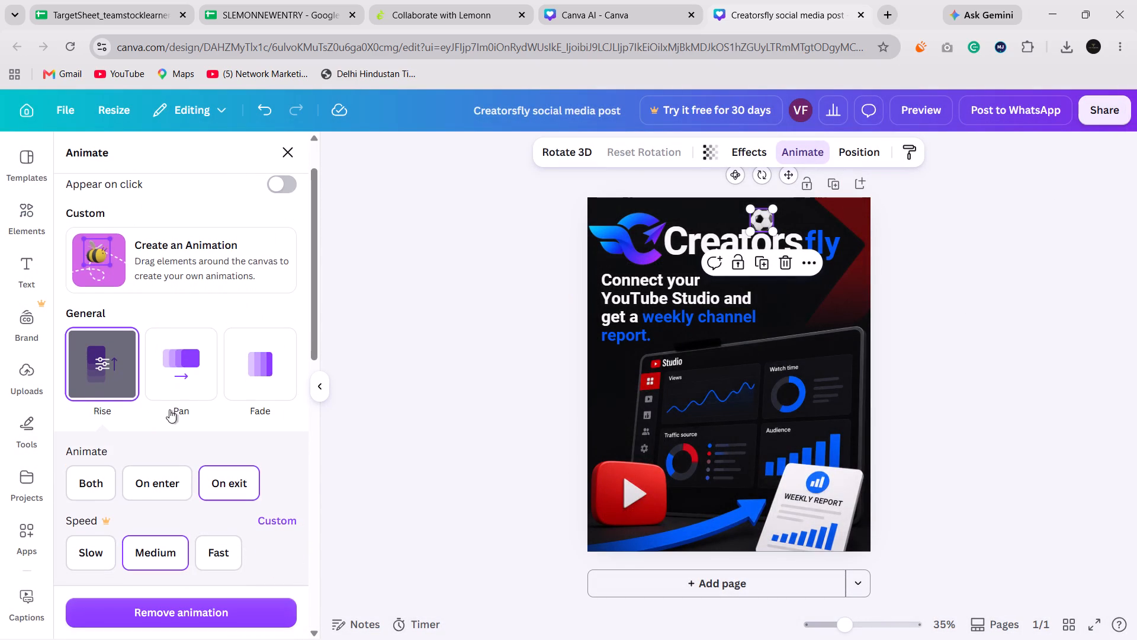
pyautogui.click(116, 376)
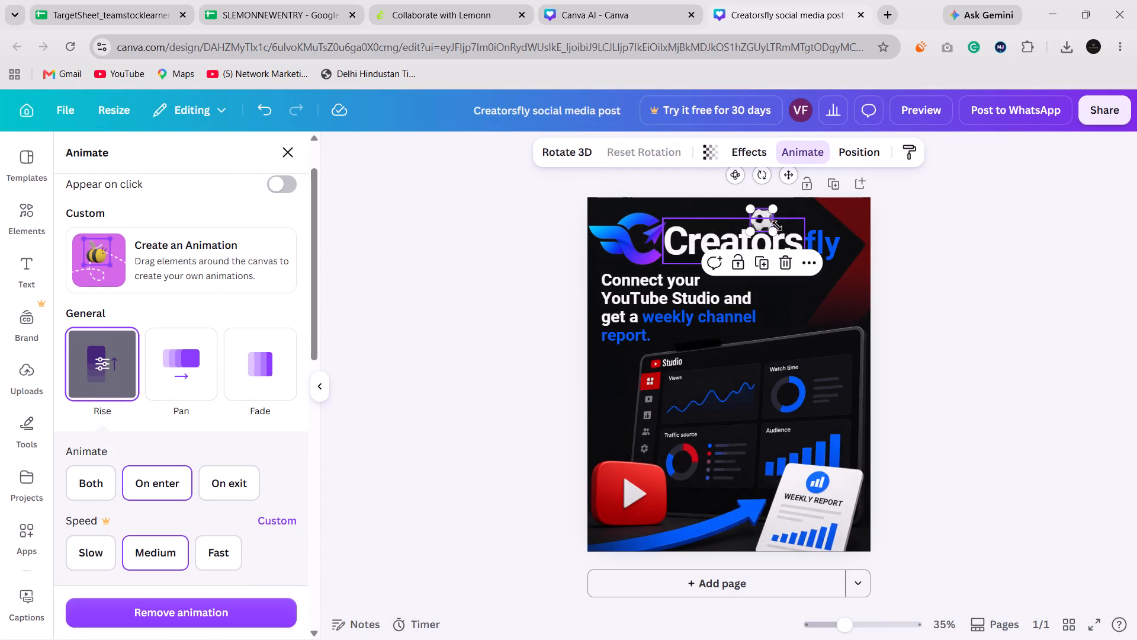
# Shrink the soccer ball slightly, place it inside the "o" of "Creators" and deselect it.
pyautogui.moveTo(770, 229); pyautogui.dragTo(765, 223)
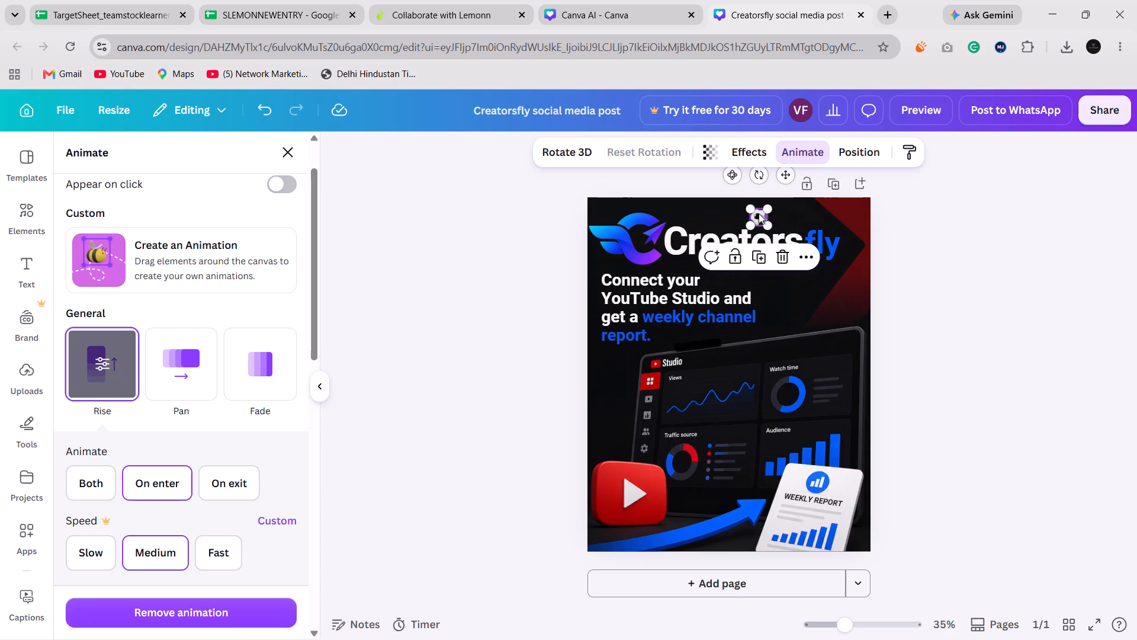
pyautogui.moveTo(759, 213); pyautogui.dragTo(763, 244)
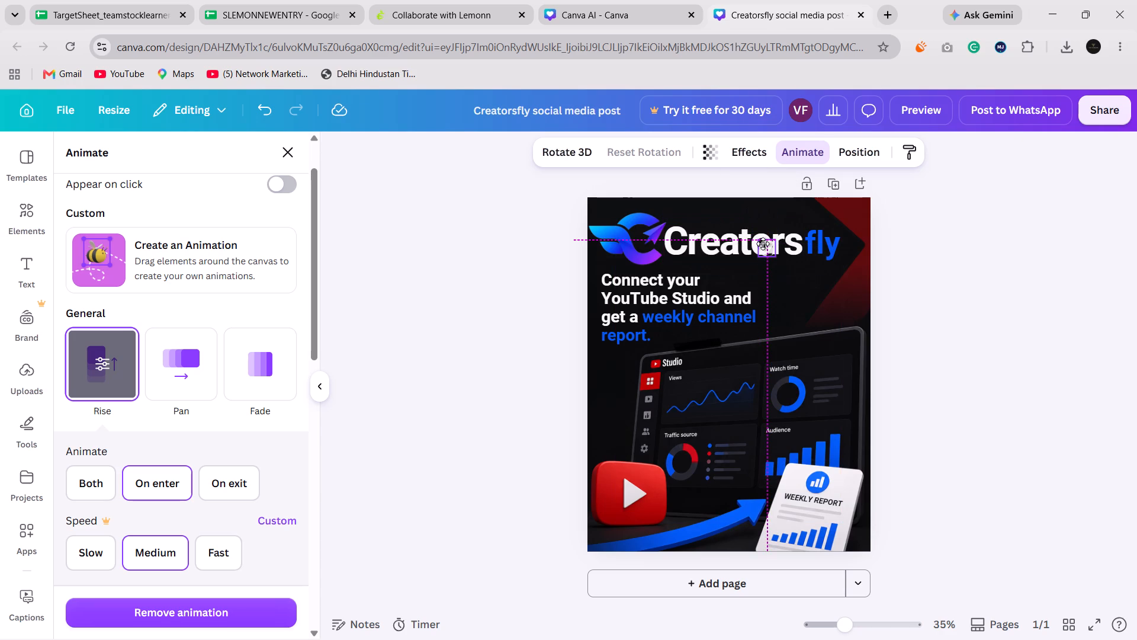
pyautogui.moveTo(763, 244); pyautogui.dragTo(763, 244)
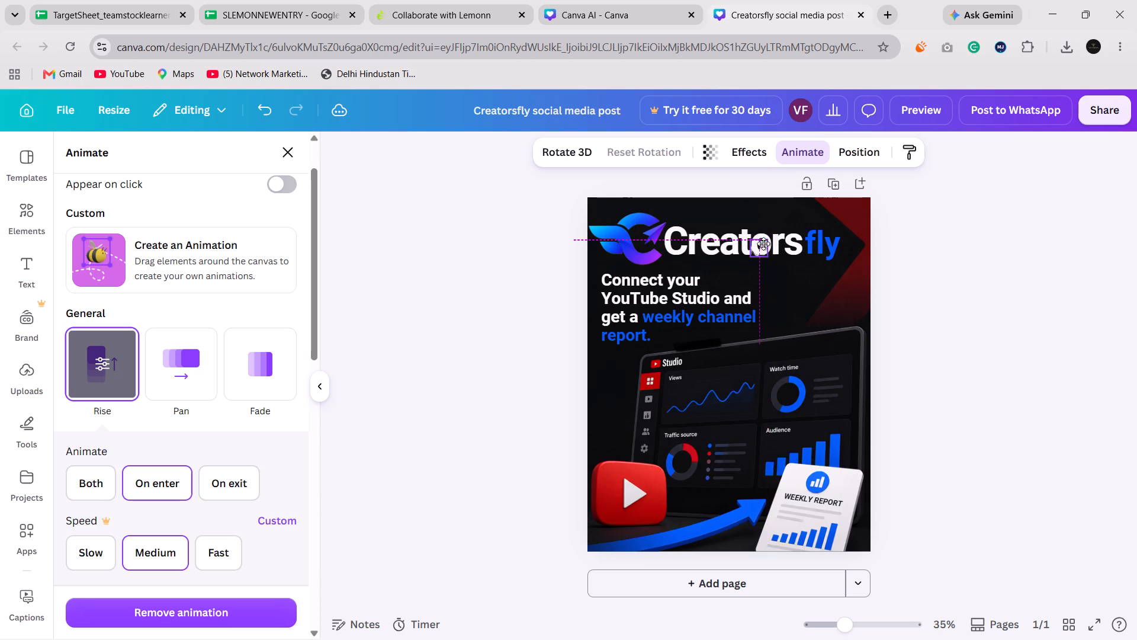
pyautogui.moveTo(763, 244); pyautogui.dragTo(762, 242)
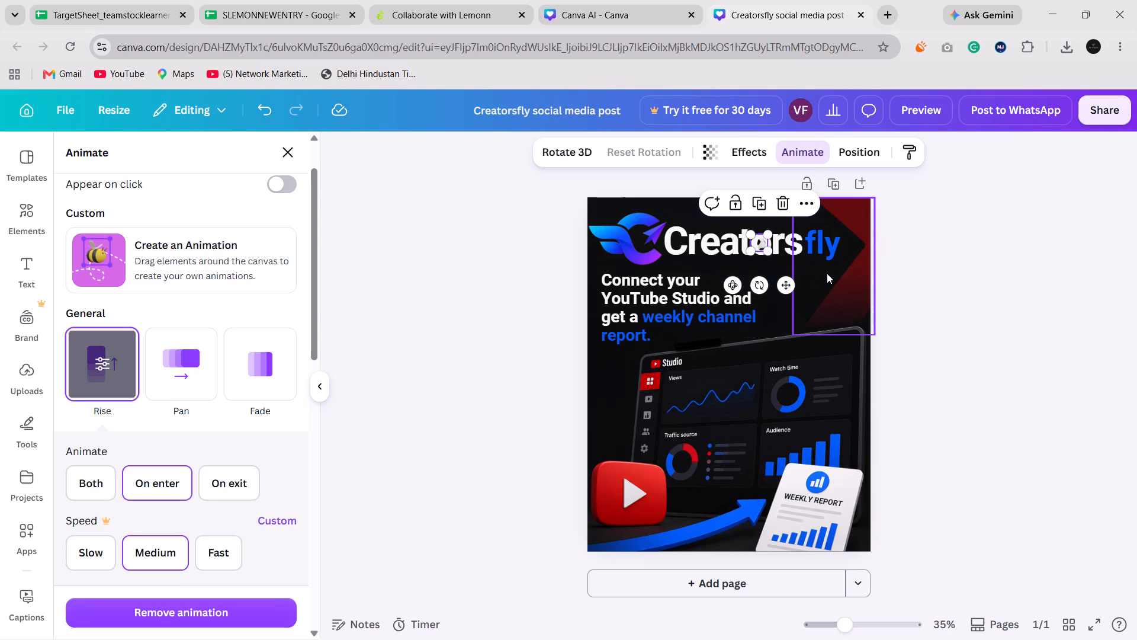
pyautogui.press('Down')
pyautogui.click(996, 258)
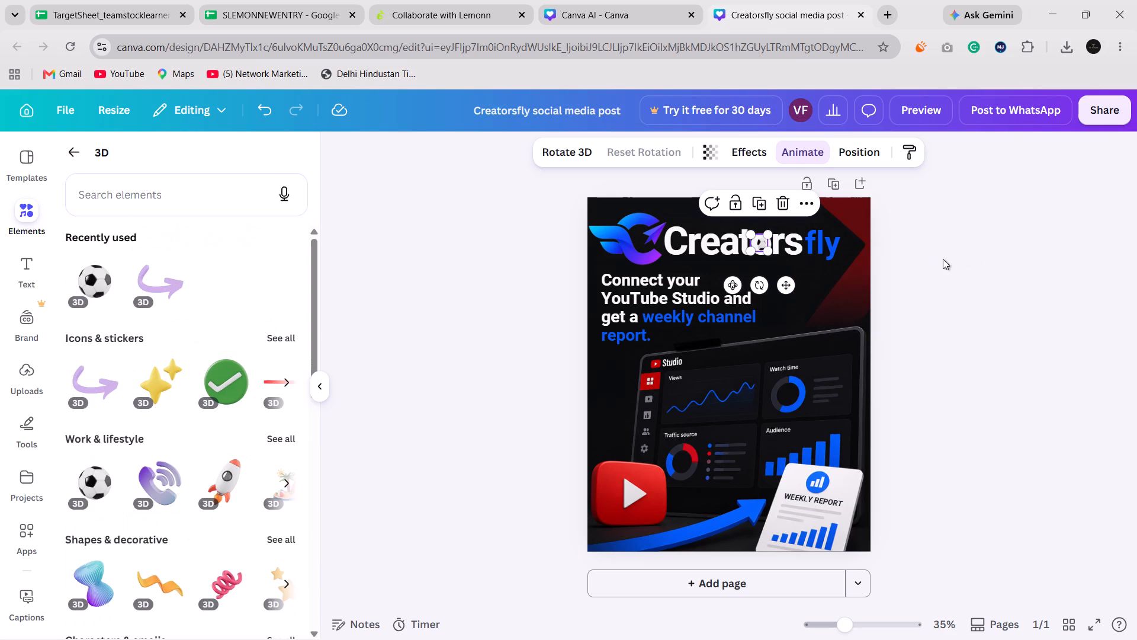
pyautogui.click(932, 257)
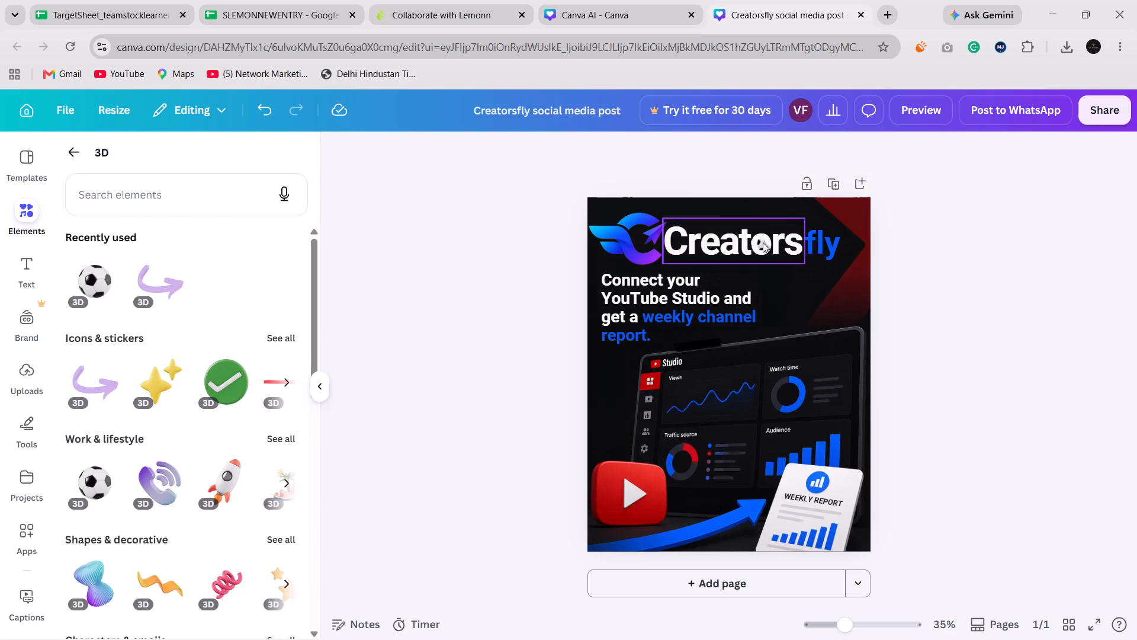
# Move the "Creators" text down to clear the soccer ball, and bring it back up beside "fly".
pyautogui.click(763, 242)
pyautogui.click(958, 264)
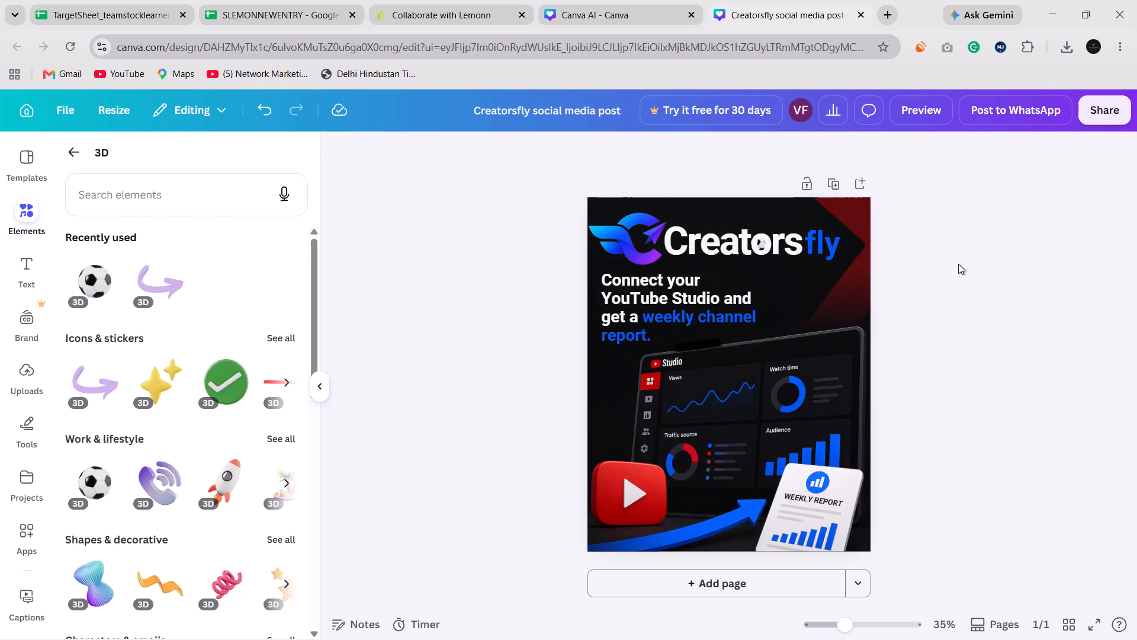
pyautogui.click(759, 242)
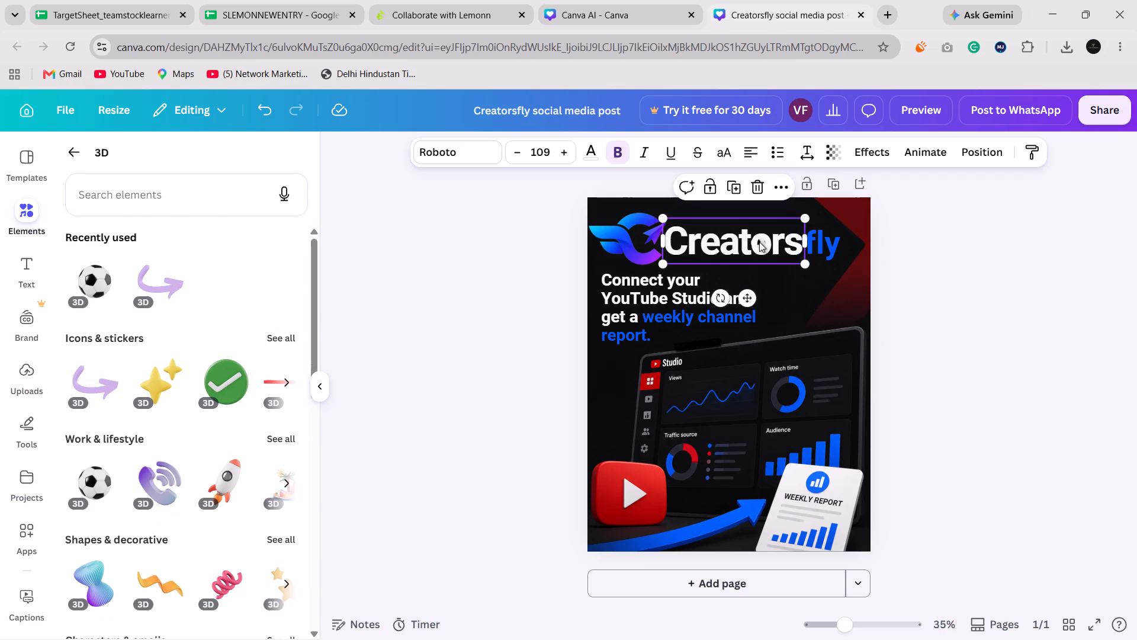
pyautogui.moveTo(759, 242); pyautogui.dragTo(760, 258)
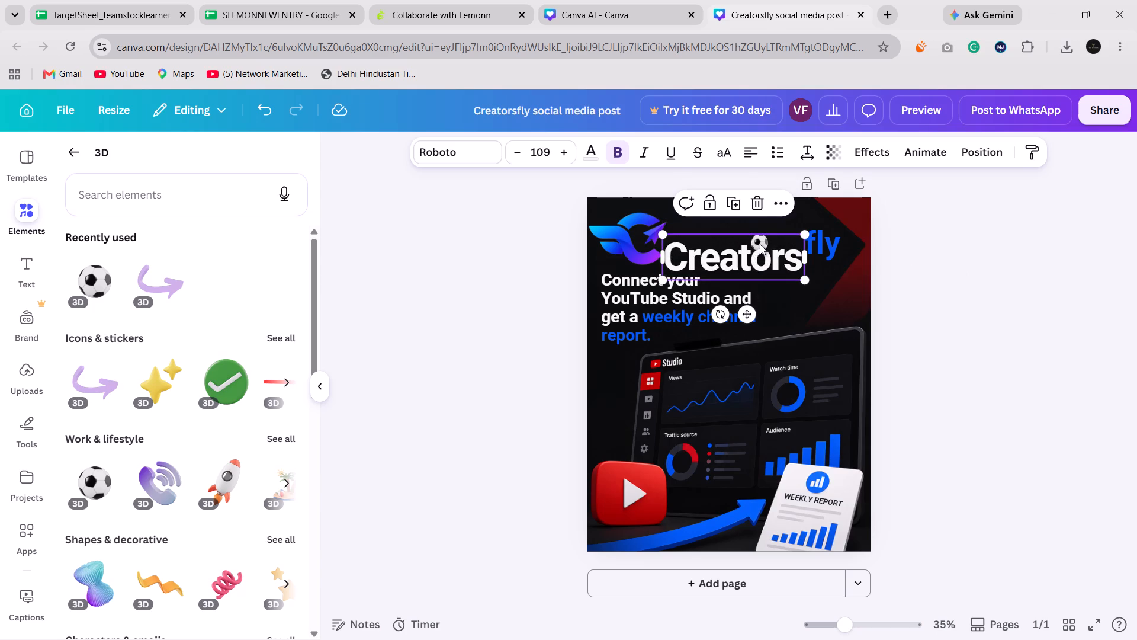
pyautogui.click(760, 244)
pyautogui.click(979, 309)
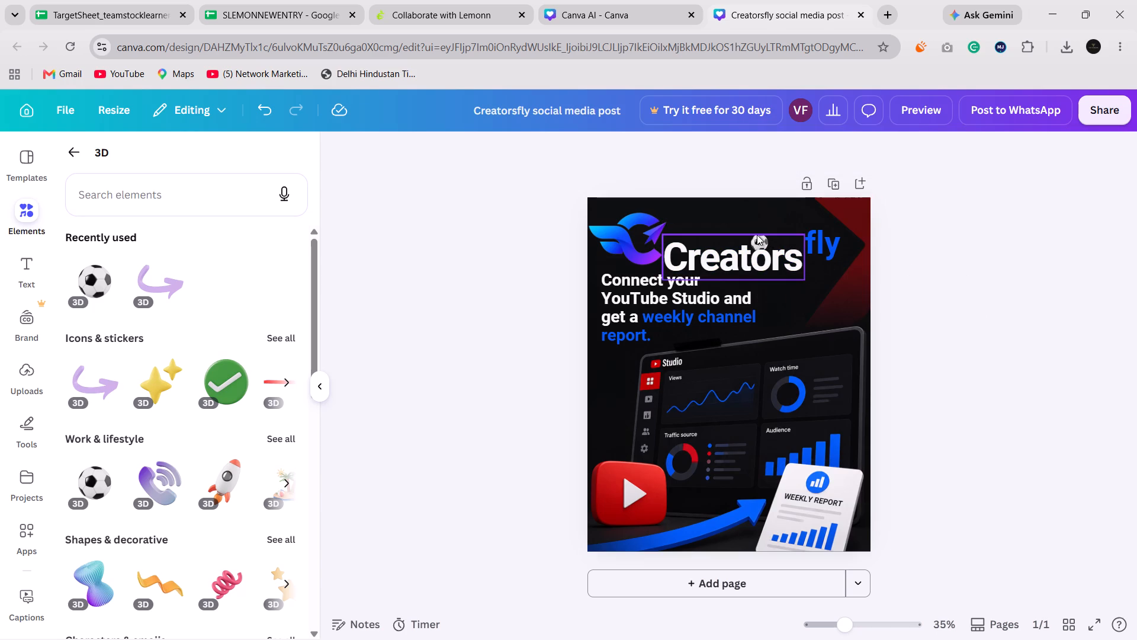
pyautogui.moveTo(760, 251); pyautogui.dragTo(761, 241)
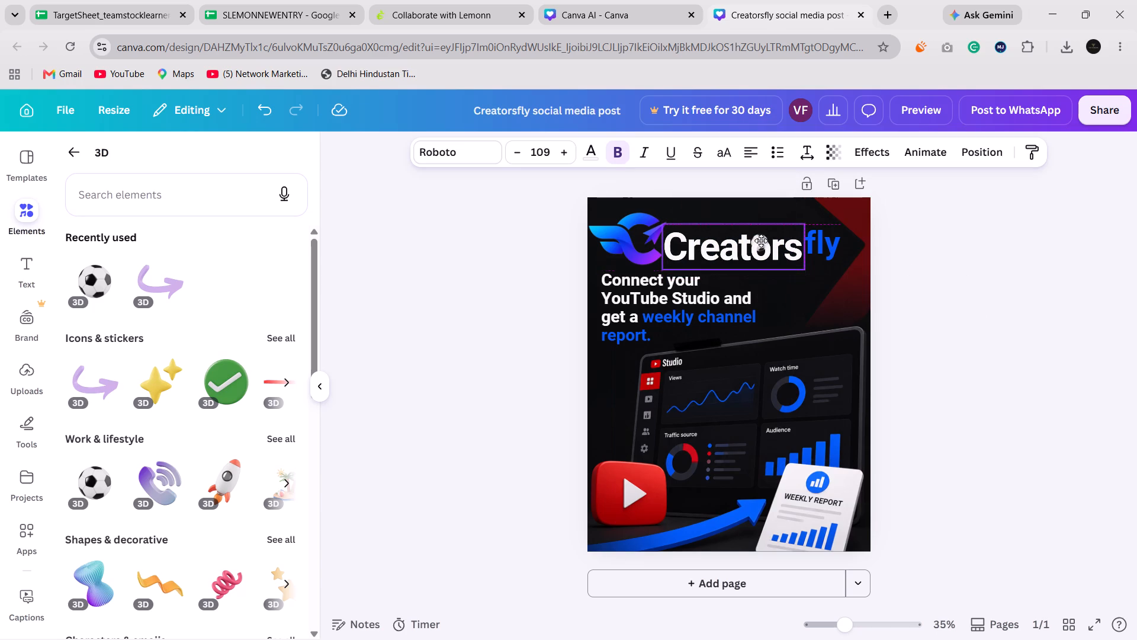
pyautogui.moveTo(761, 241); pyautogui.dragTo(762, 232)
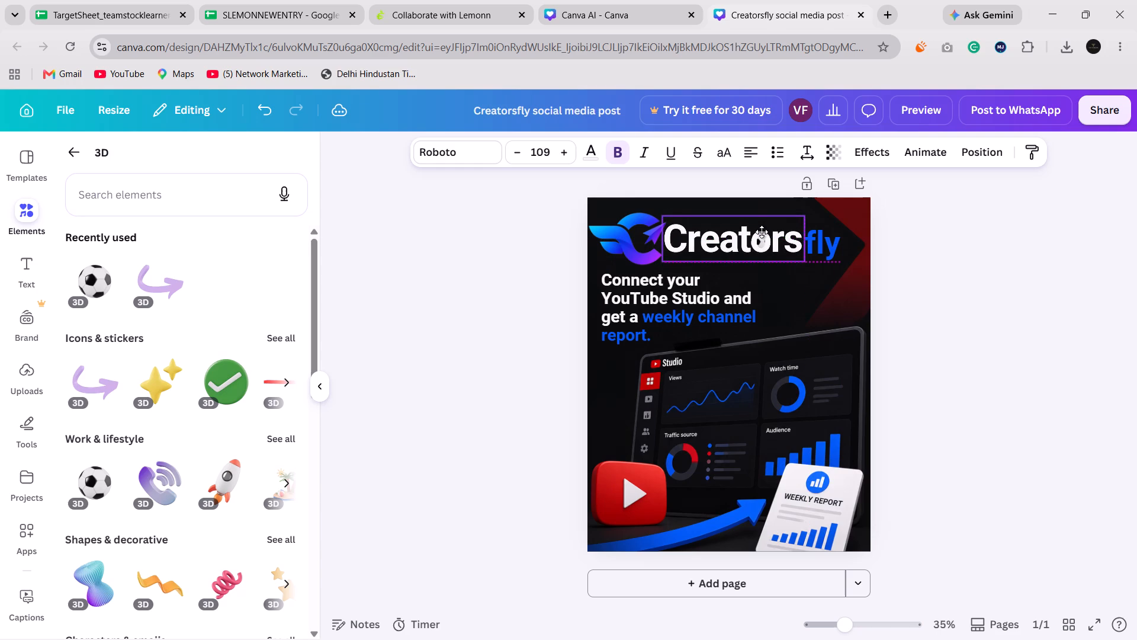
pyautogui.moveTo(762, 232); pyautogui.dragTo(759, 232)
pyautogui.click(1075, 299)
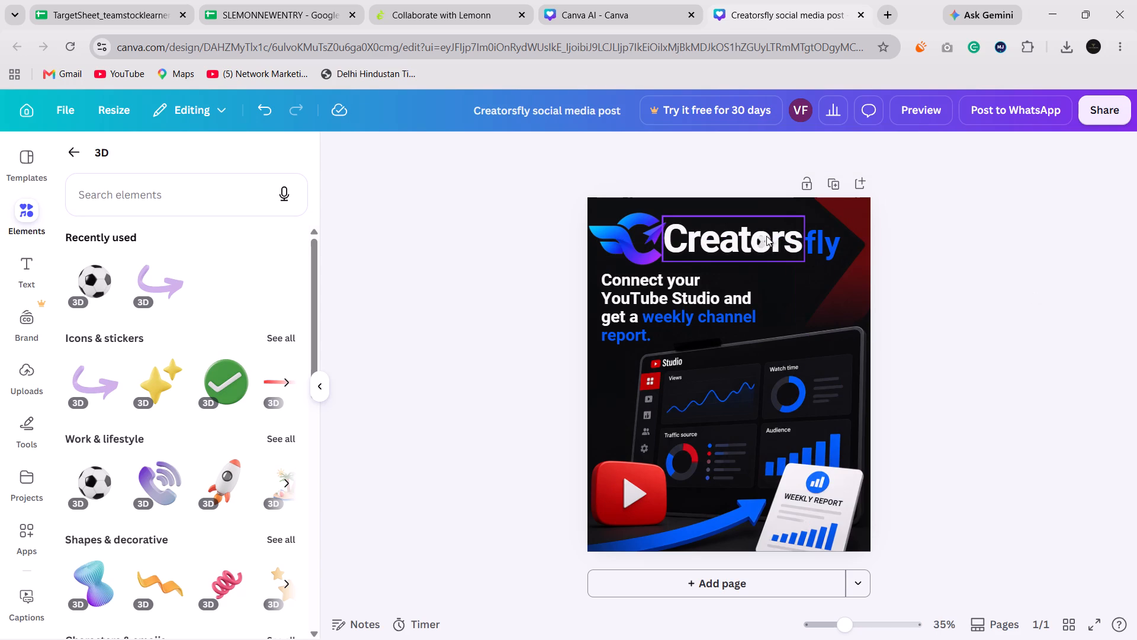
# Move the "Creators" text down over the "weekly channel" line and place the soccer ball inside its "o".
pyautogui.moveTo(758, 238); pyautogui.dragTo(763, 315)
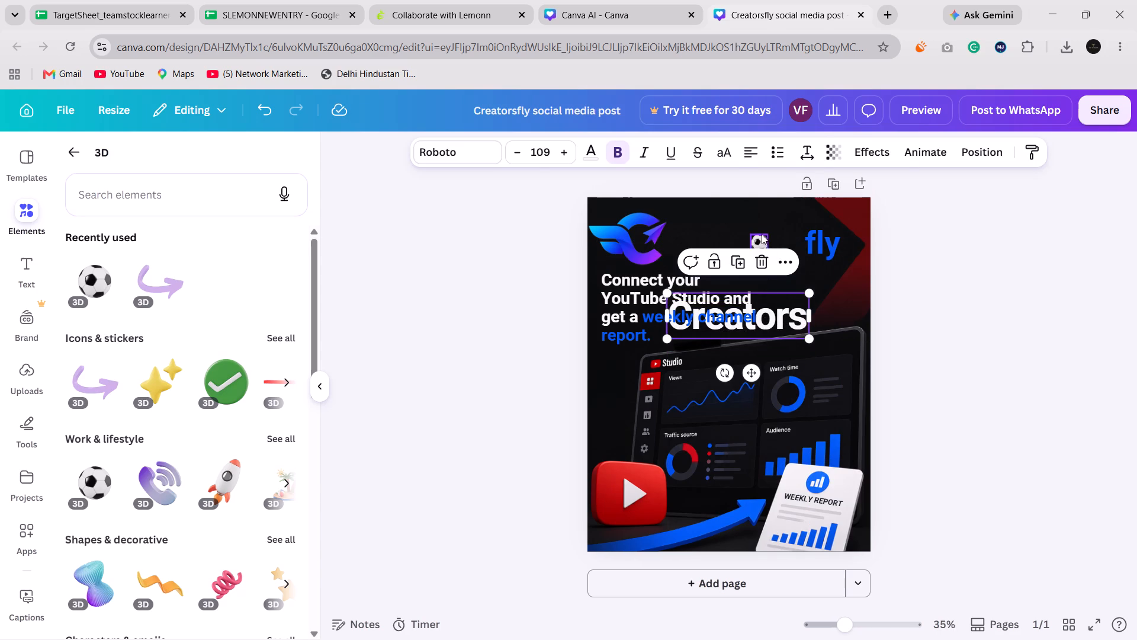
pyautogui.click(762, 234)
pyautogui.click(762, 234)
pyautogui.moveTo(757, 238); pyautogui.dragTo(766, 308)
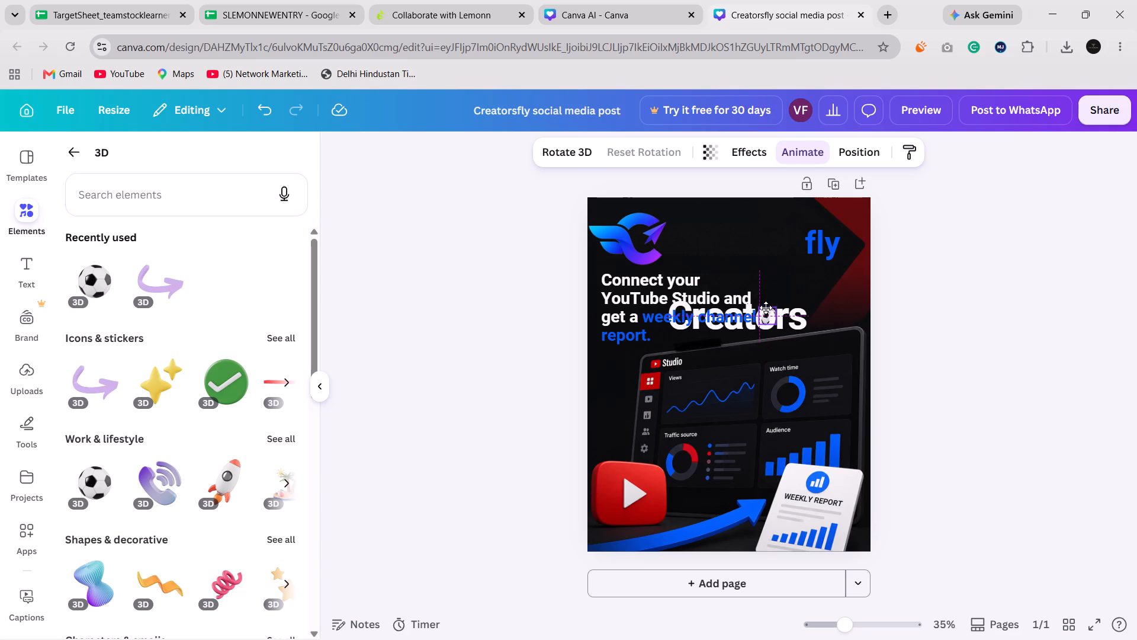
pyautogui.moveTo(766, 308); pyautogui.dragTo(765, 313)
pyautogui.click(927, 319)
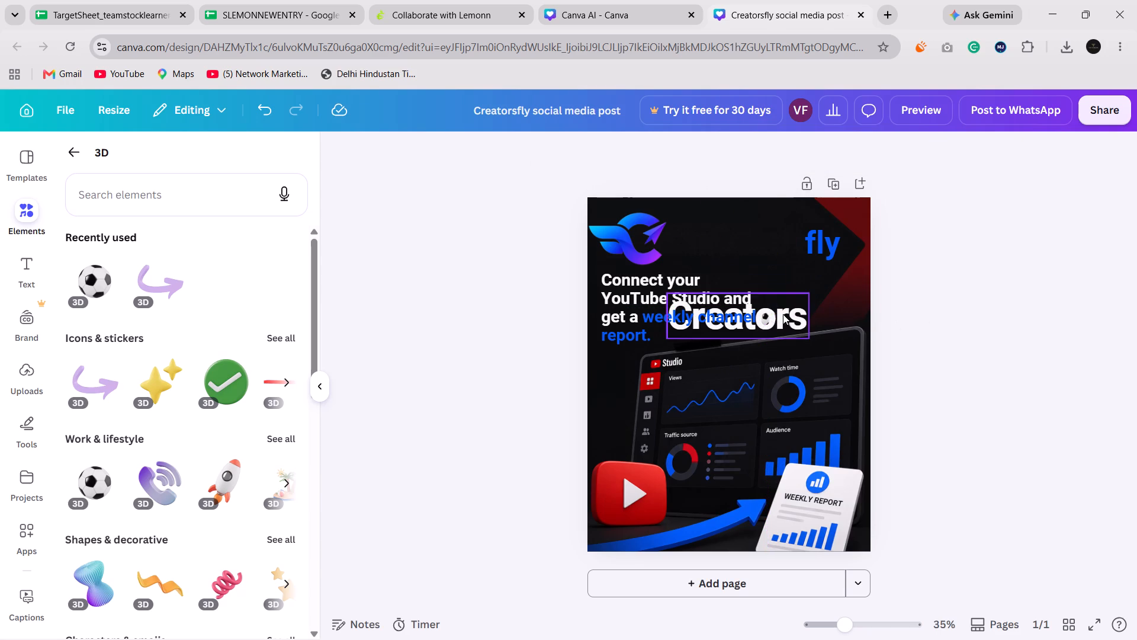
# Move the "Creators" text back up between the logo and "fly" and deselect it.
pyautogui.moveTo(772, 316); pyautogui.dragTo(773, 241)
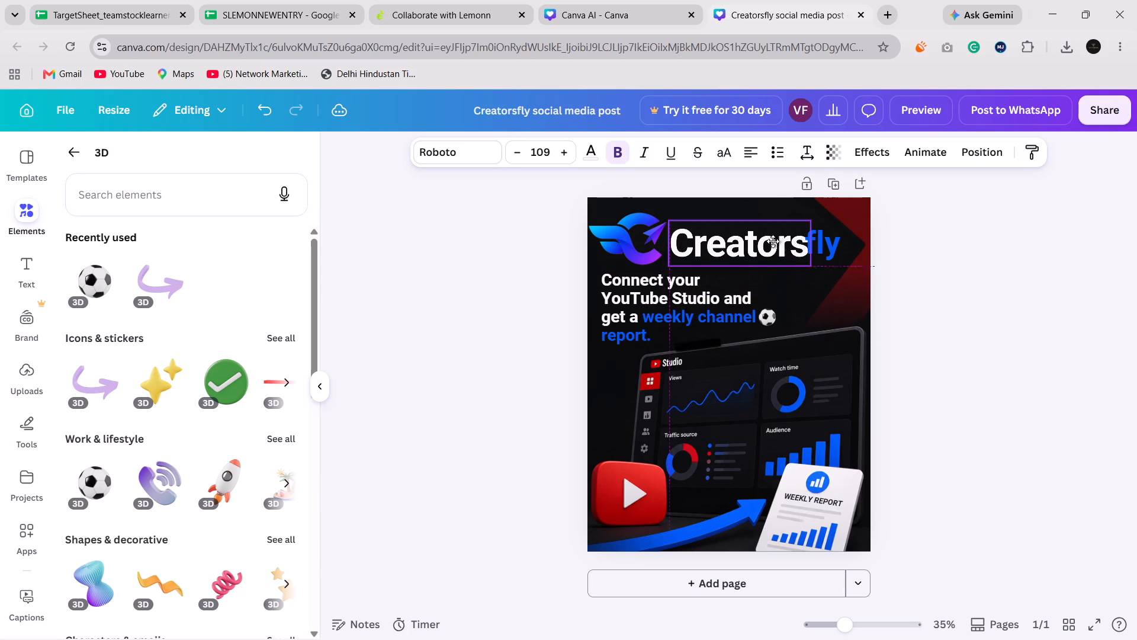
pyautogui.moveTo(773, 241); pyautogui.dragTo(770, 238)
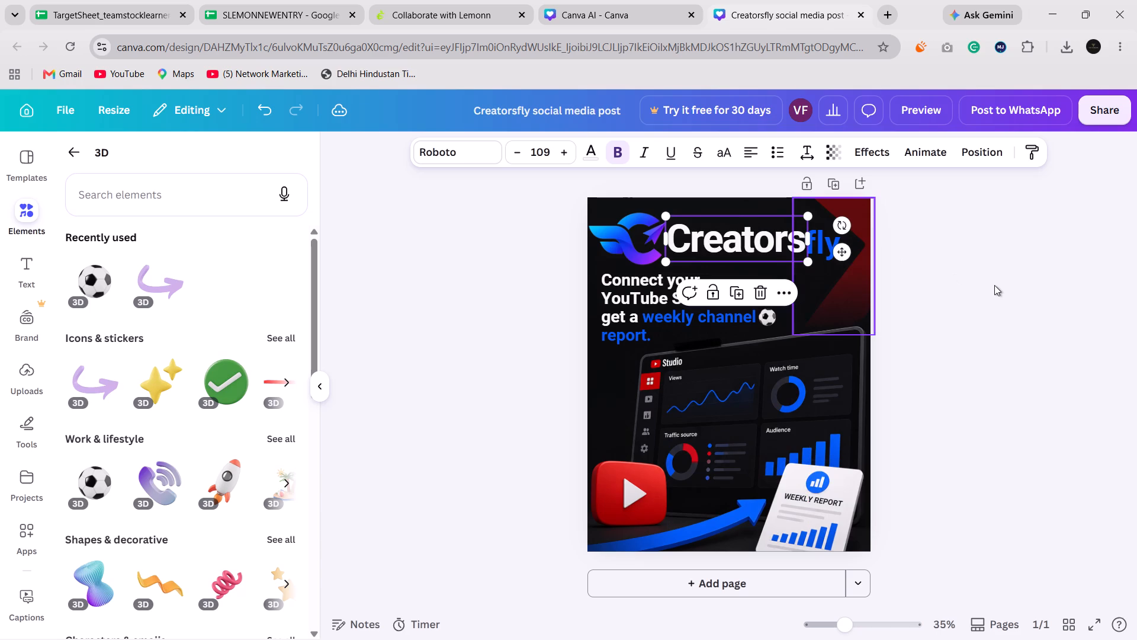
pyautogui.click(994, 285)
# Nudge the "Creators" text slightly down and left so it lines up with "fly" without overlapping it.
pyautogui.click(763, 251)
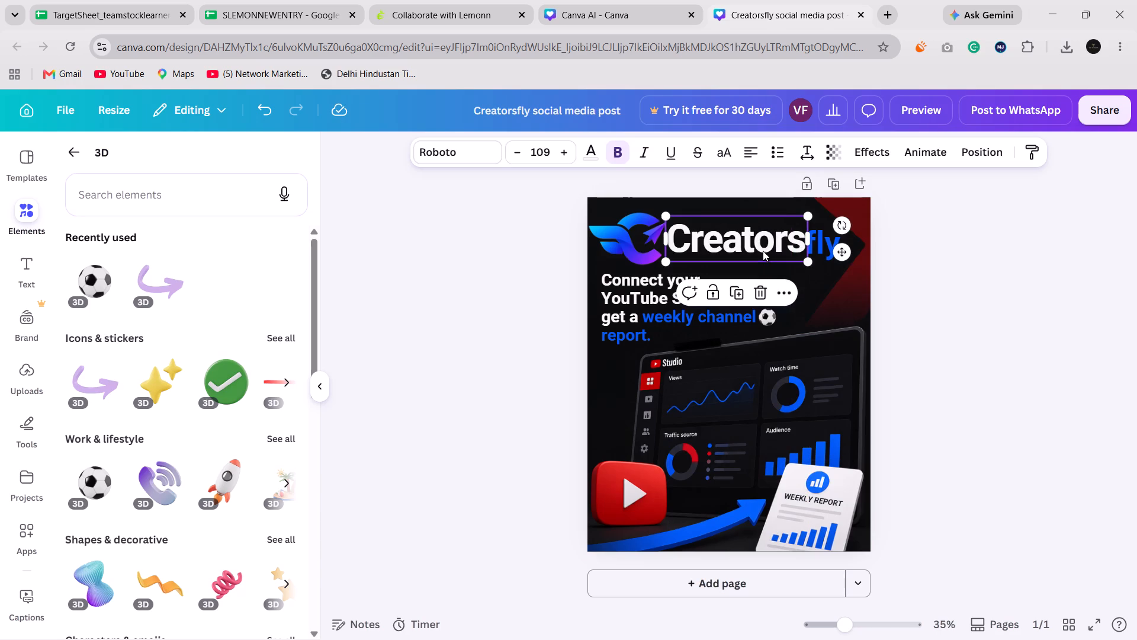
pyautogui.press('Down')
pyautogui.press('Down')
pyautogui.press('Down')
pyautogui.press('Down')
pyautogui.press('Left')
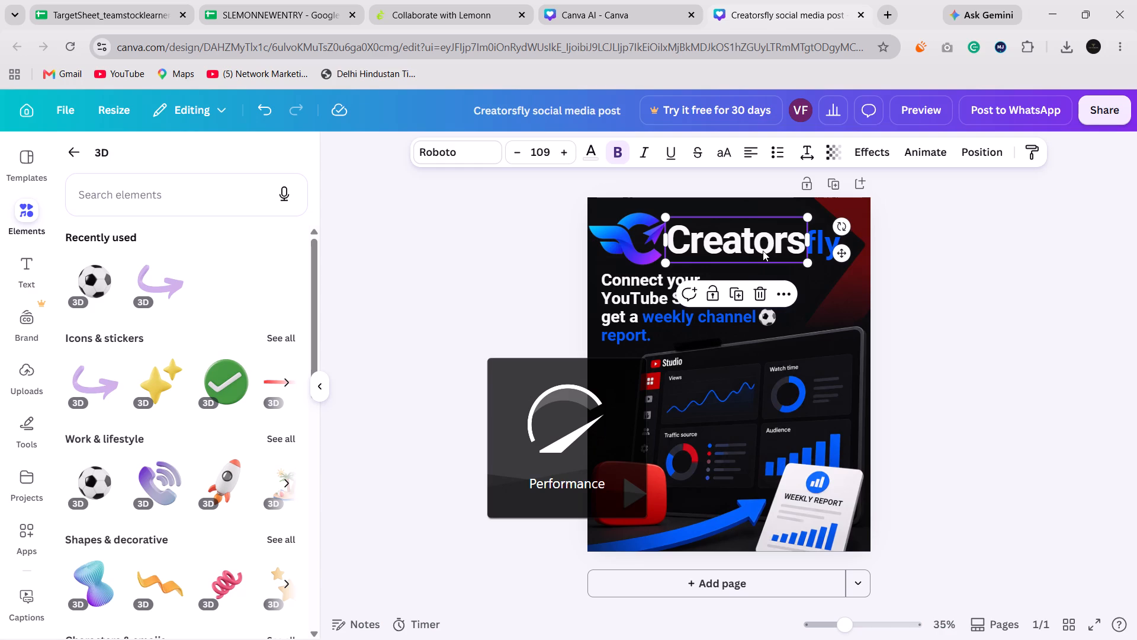
pyautogui.press('Down')
pyautogui.press('Down')
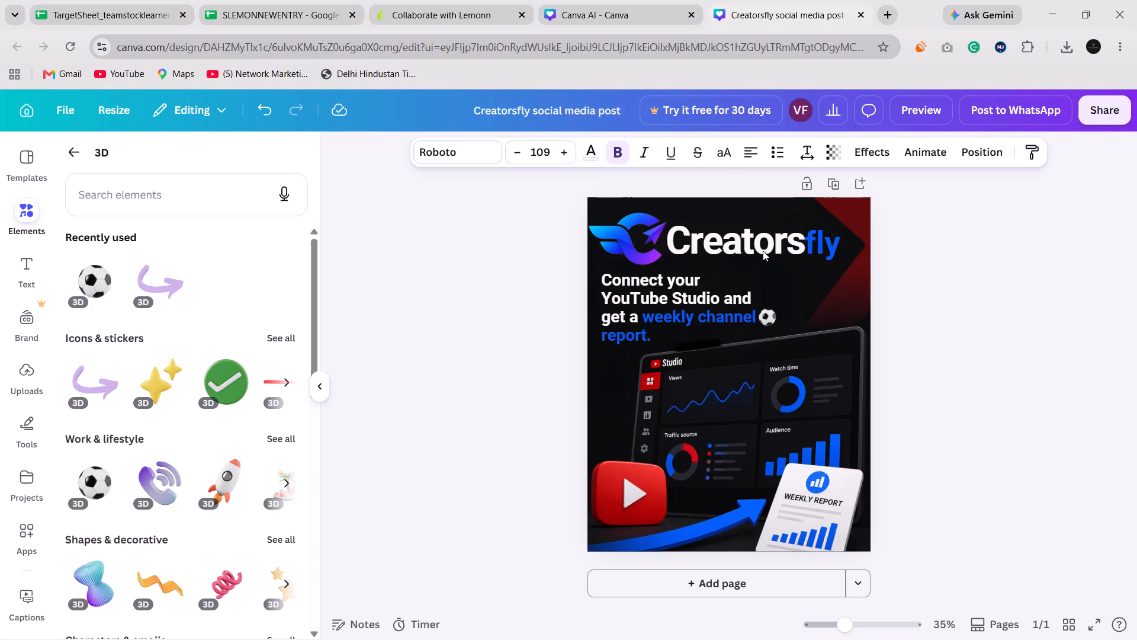
pyautogui.press('Left')
pyautogui.press('Left')
pyautogui.press('Left')
pyautogui.press('Left')
pyautogui.press('Left')
pyautogui.press('Left')
pyautogui.press('Left')
pyautogui.press('Left')
pyautogui.press('Left')
pyautogui.press('Left')
pyautogui.press('Left')
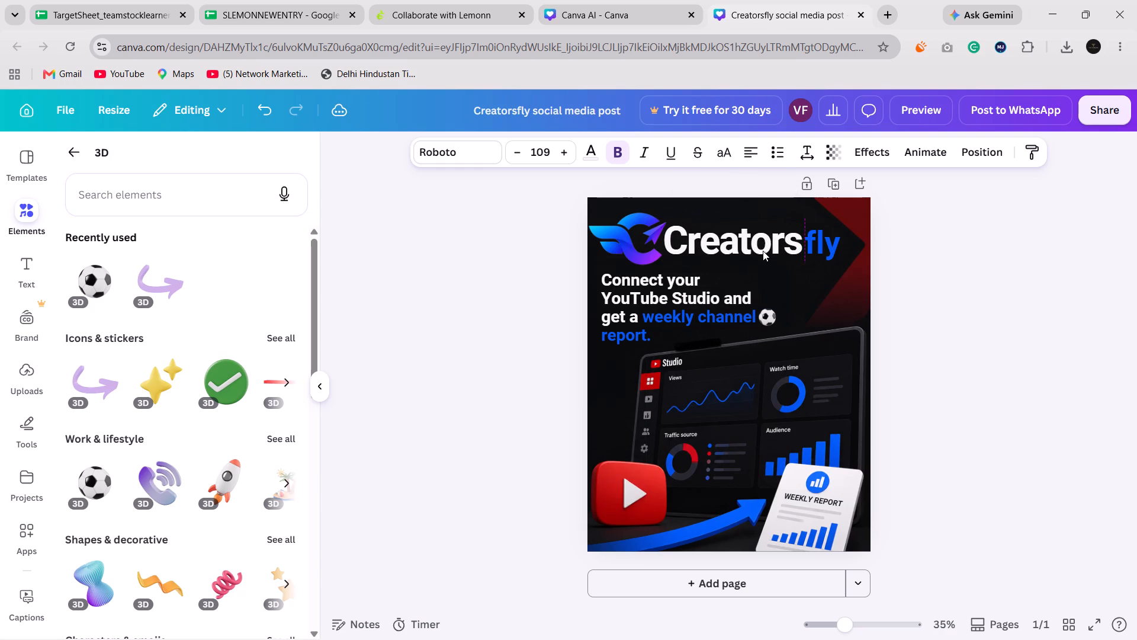
pyautogui.press('Left')
# Nudge the "fly" text left and slightly up, close against "Creators", and deselect it.
pyautogui.click(830, 238)
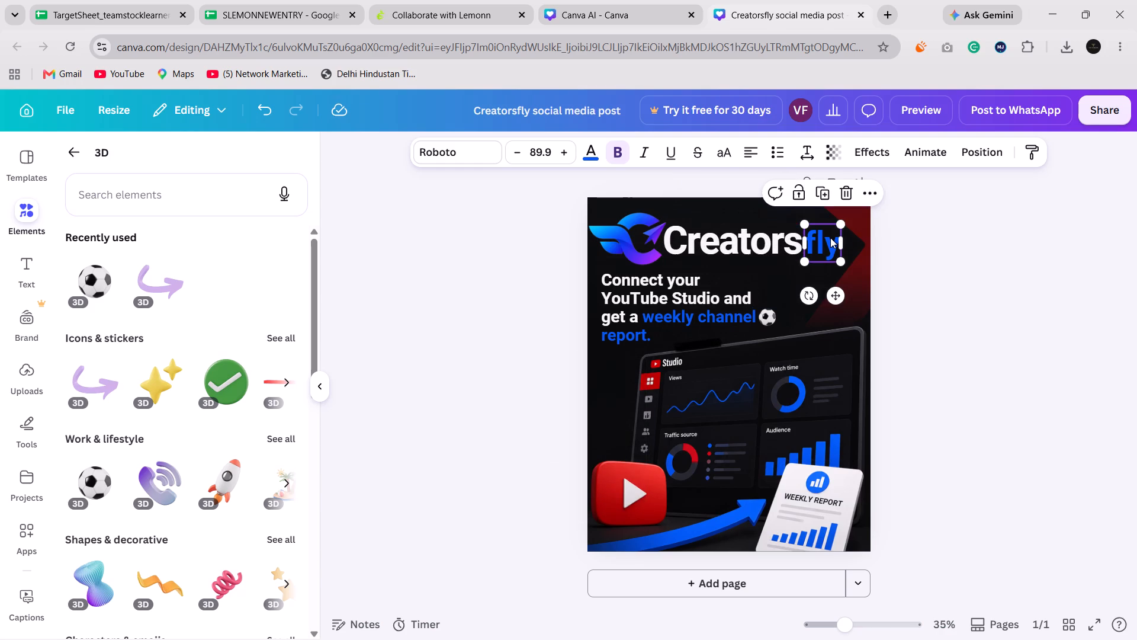
pyautogui.press('Left')
pyautogui.press('Left')
pyautogui.press('Left')
pyautogui.press('Left')
pyautogui.press('Left')
pyautogui.press('Up')
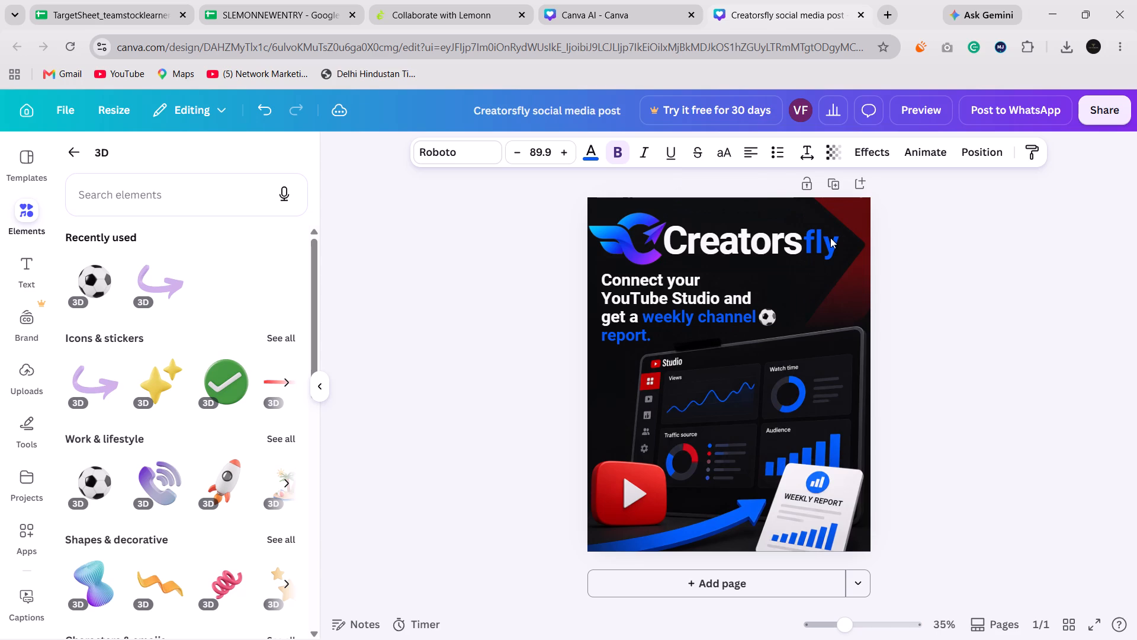
pyautogui.click(982, 252)
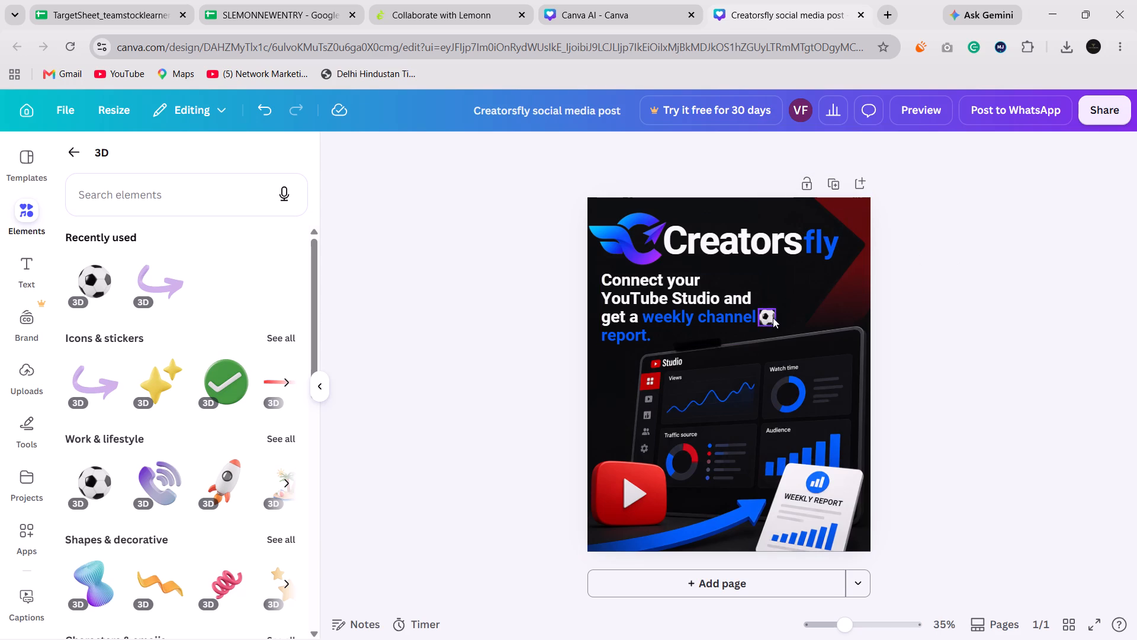
# Move the soccer ball up from the "weekly channel" line onto the "o" of "Creators".
pyautogui.moveTo(773, 318); pyautogui.dragTo(773, 261)
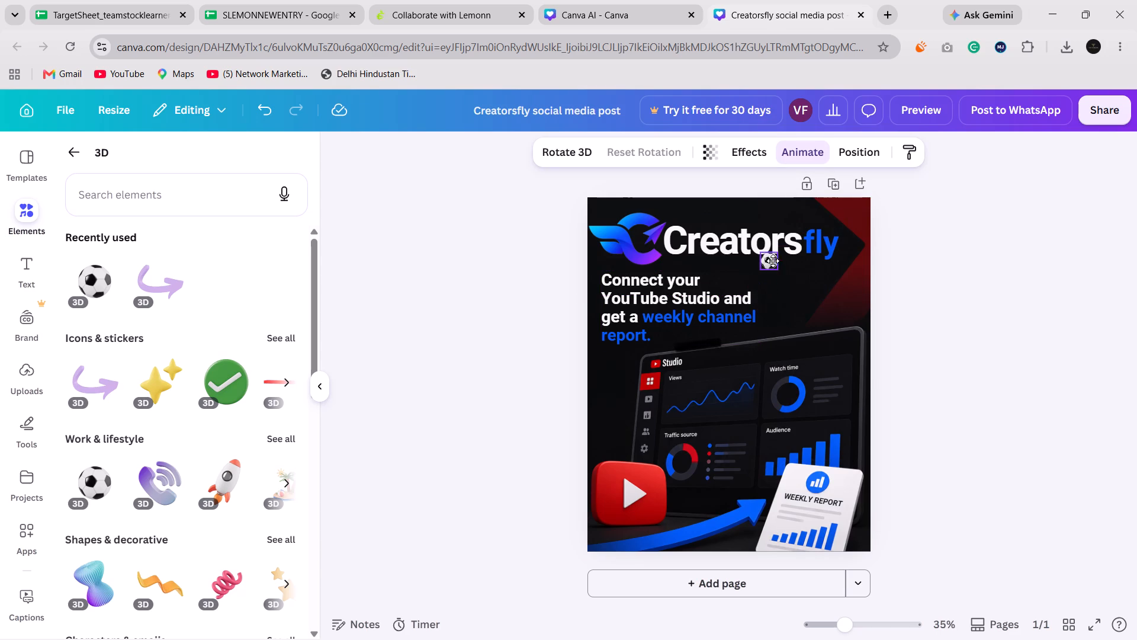
pyautogui.moveTo(773, 261); pyautogui.dragTo(767, 260)
pyautogui.press('Up')
pyautogui.press('Up')
pyautogui.press('Up')
pyautogui.press('Up')
pyautogui.press('Up')
pyautogui.press('Up')
pyautogui.press('Up')
pyautogui.press('Up')
pyautogui.press('Up')
pyautogui.press('Up')
pyautogui.press('Up')
pyautogui.press('Up')
pyautogui.press('Up')
pyautogui.press('Up')
pyautogui.press('Up')
pyautogui.press('Up')
pyautogui.press('Up')
pyautogui.press('Up')
pyautogui.press('Up')
pyautogui.press('Up')
pyautogui.press('Up')
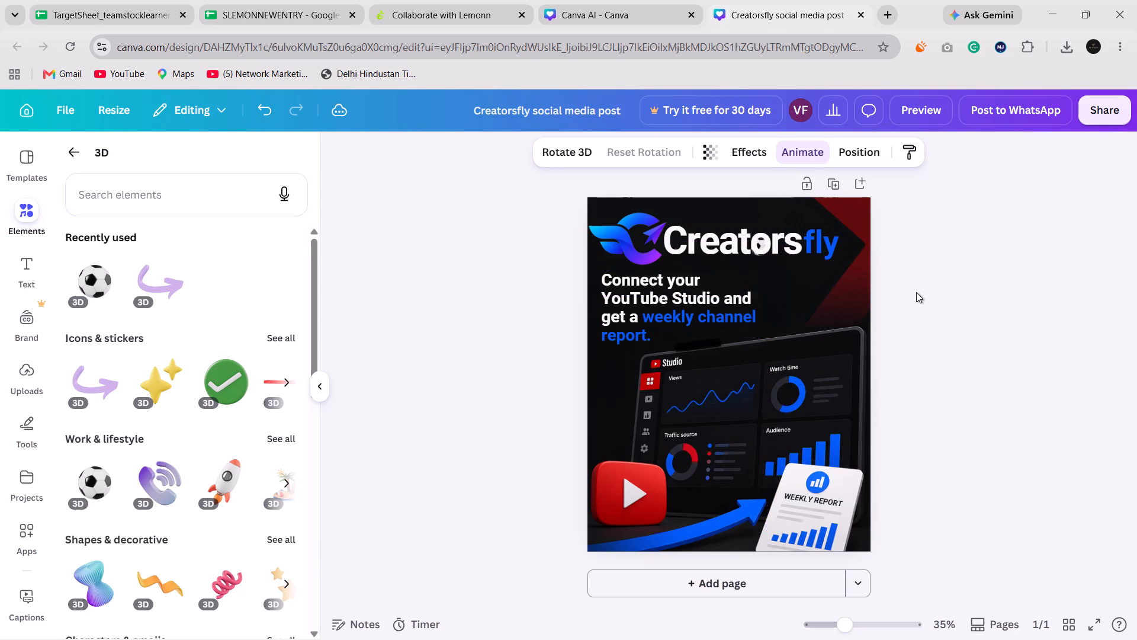
# Fine-tune the soccer ball's position to centre it inside the "o" of "Creators" and deselect it.
pyautogui.moveTo(773, 250); pyautogui.dragTo(767, 246)
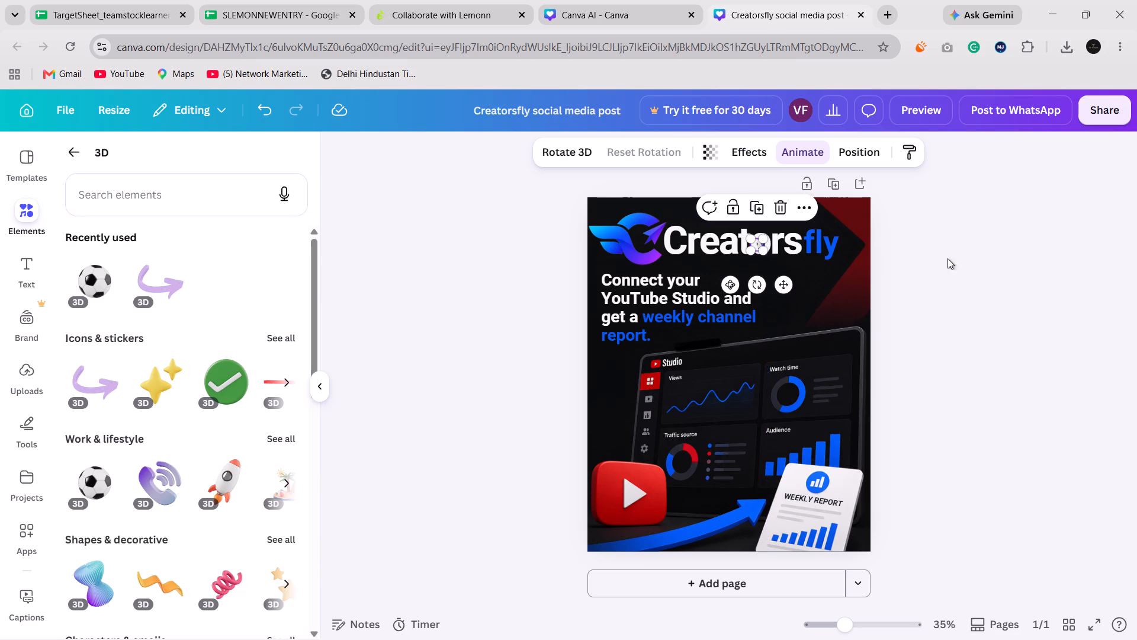
pyautogui.press('Right')
pyautogui.press('Right')
pyautogui.press('Right')
pyautogui.press('Right')
pyautogui.press('Right')
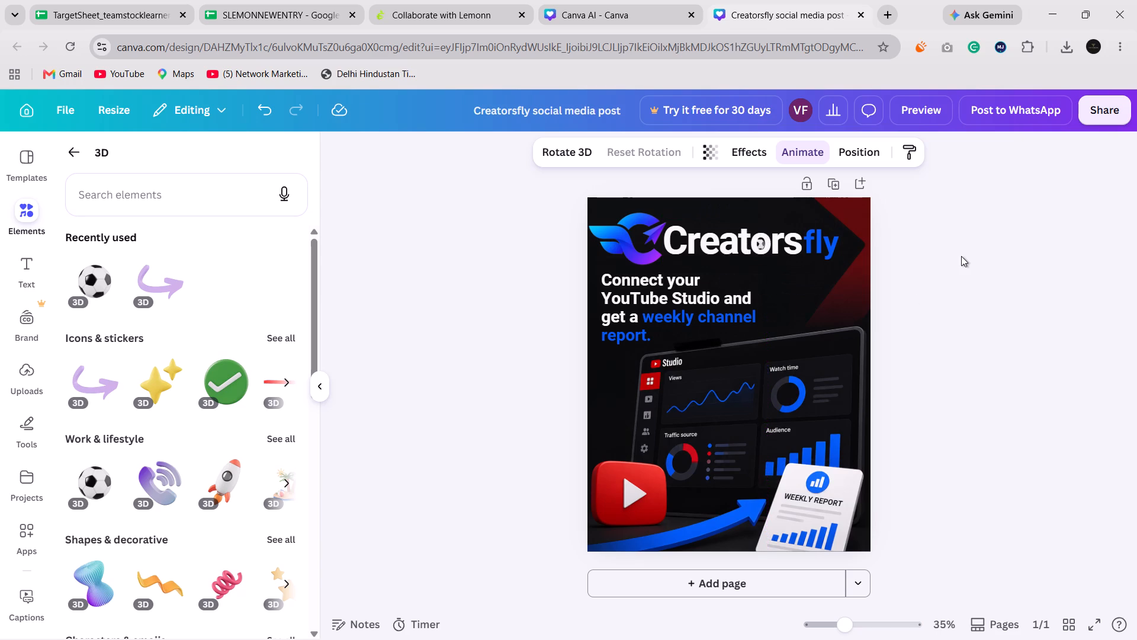
pyautogui.press('Right')
pyautogui.press('Right')
pyautogui.press('Right')
pyautogui.press('Right')
pyautogui.press('Right')
pyautogui.press('Right')
pyautogui.press('Up')
pyautogui.press('Up')
pyautogui.press('Up')
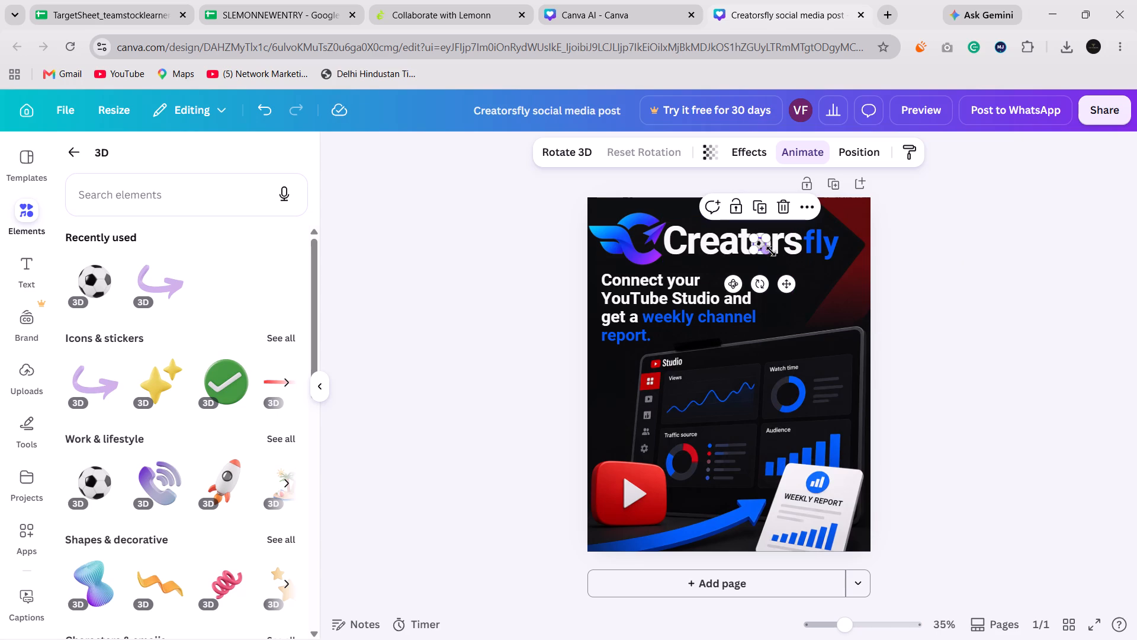
pyautogui.click(766, 248)
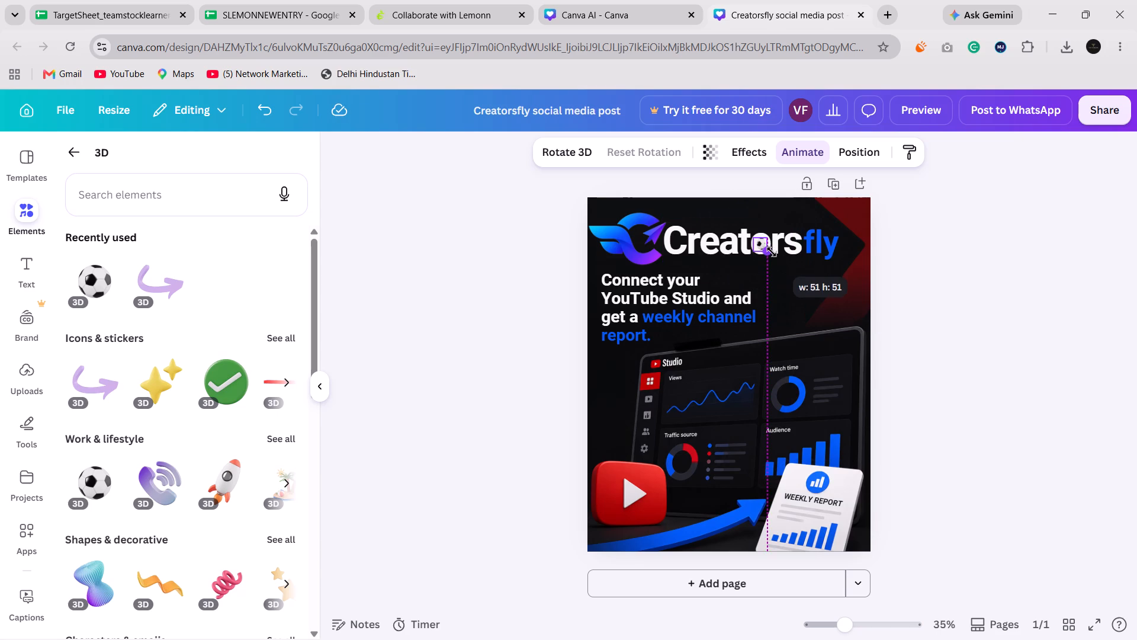
pyautogui.click(972, 274)
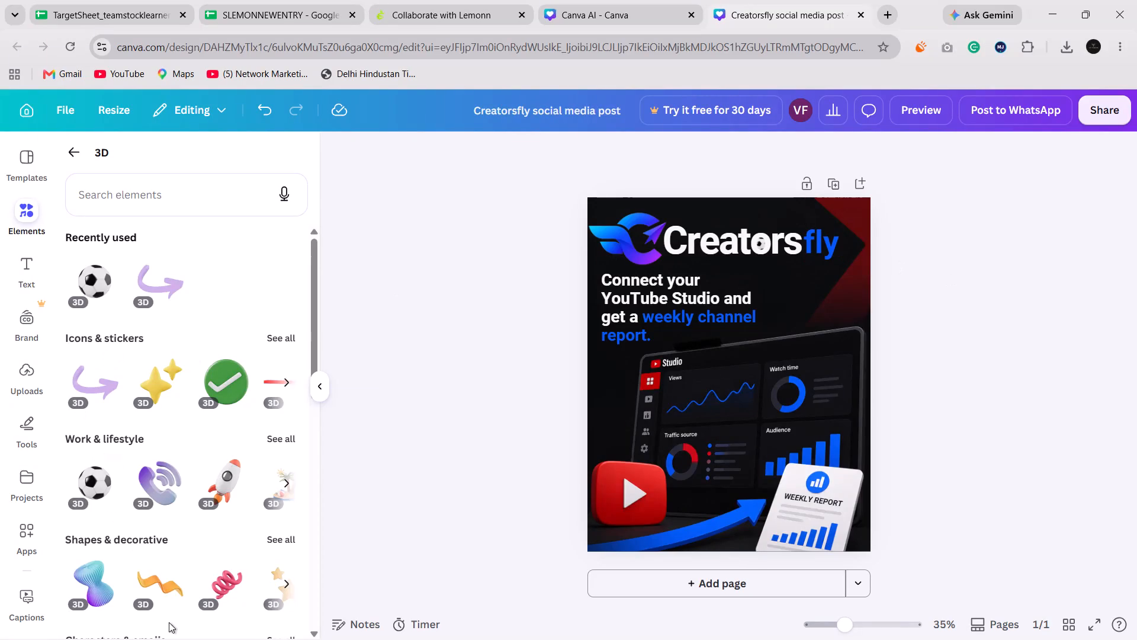
# Search the 3D elements for "youtube".
pyautogui.scroll(-1, 169, 622)
pyautogui.scroll(-4, 127, 530)
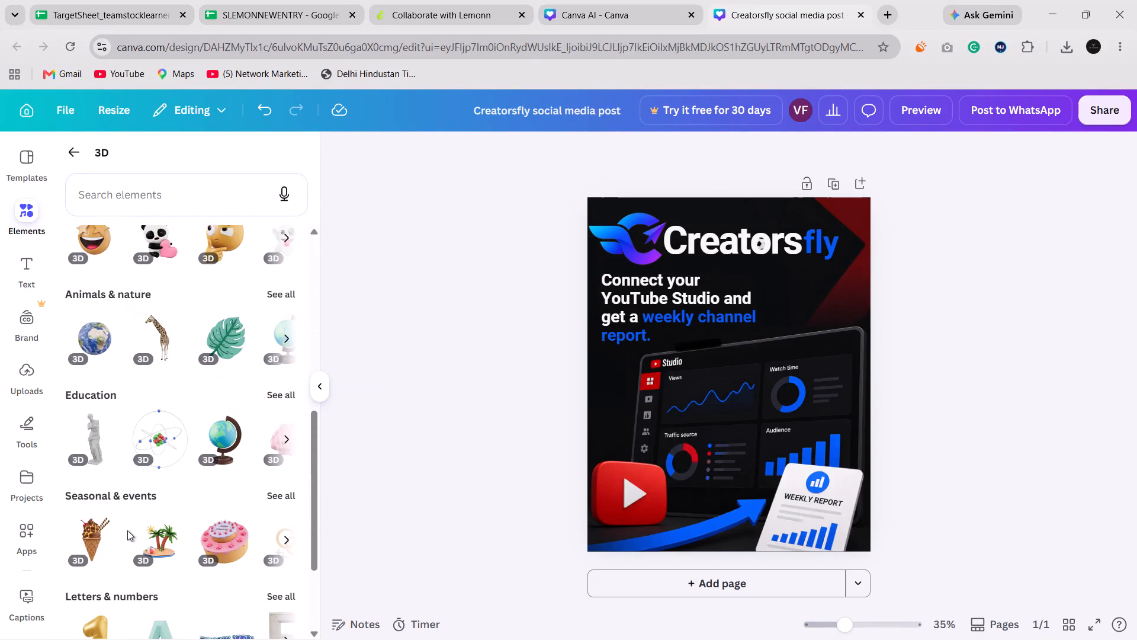
pyautogui.scroll(-7, 127, 530)
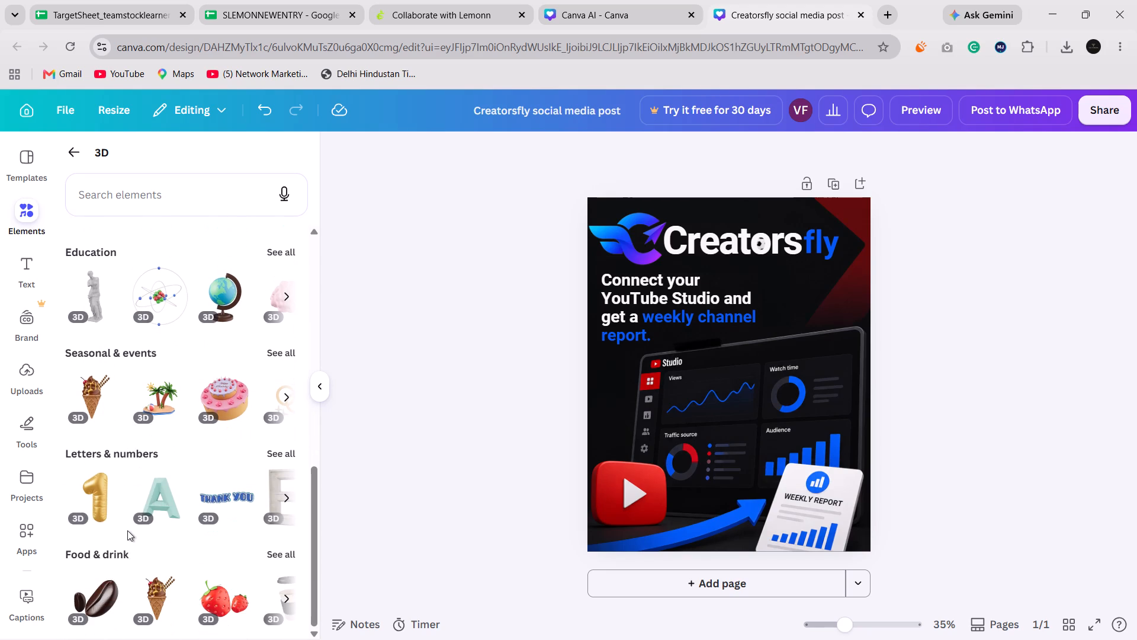
pyautogui.click(150, 182)
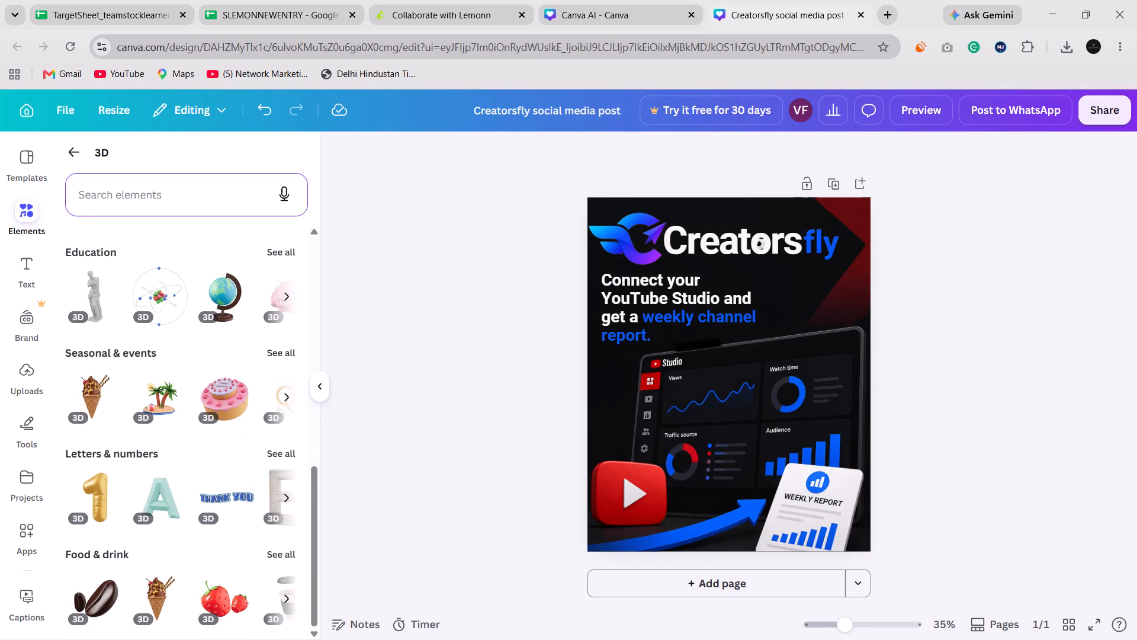
pyautogui.write('you')
pyautogui.click(150, 182)
pyautogui.doubleClick(146, 200)
pyautogui.click(146, 200)
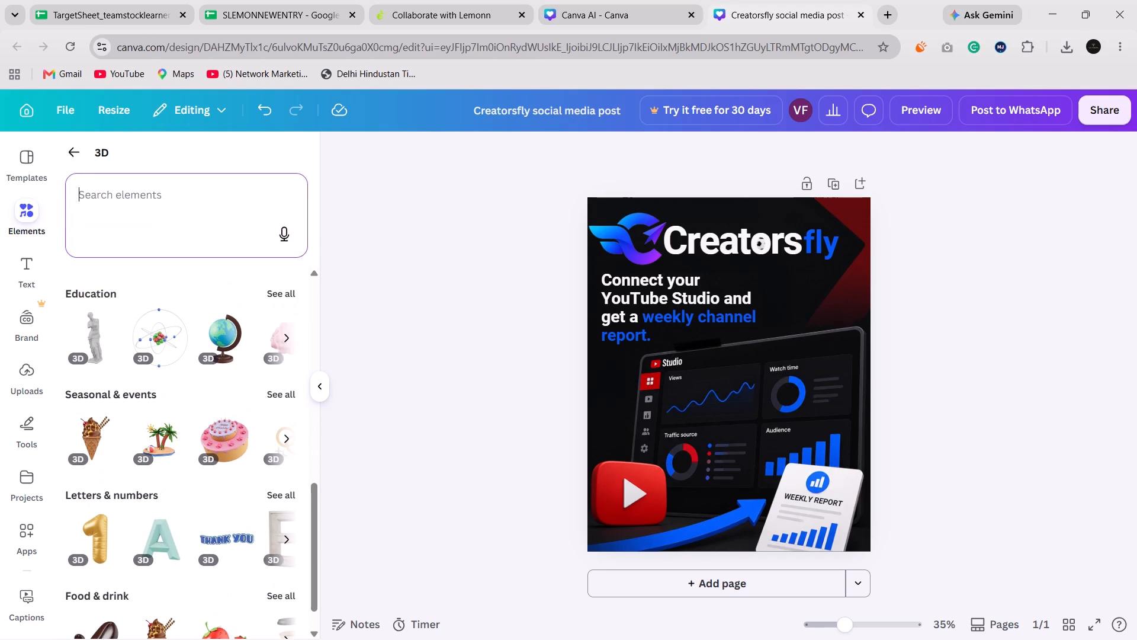
pyautogui.write('youtube')
pyautogui.press('Return')
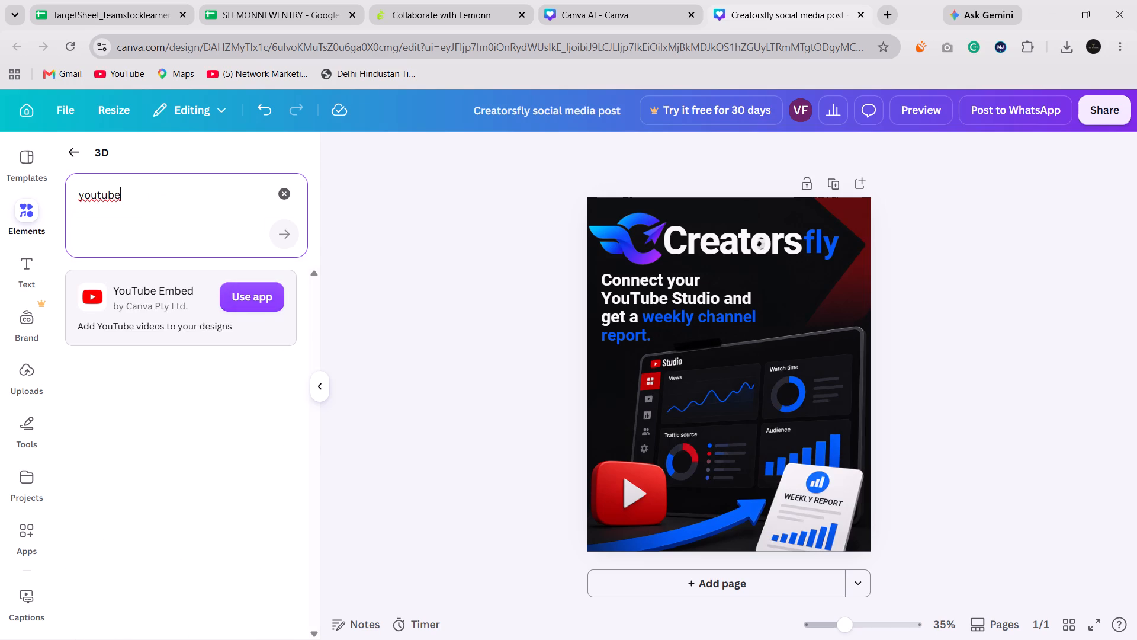
# Clear the "youtube" search and return to the full 3D elements collection.
pyautogui.press('BackSpace')
pyautogui.press('BackSpace')
pyautogui.press('BackSpace')
pyautogui.press('BackSpace')
pyautogui.press('BackSpace')
pyautogui.press('BackSpace')
pyautogui.press('BackSpace')
pyautogui.press('BackSpace')
pyautogui.press('BackSpace')
pyautogui.press('BackSpace')
pyautogui.press('BackSpace')
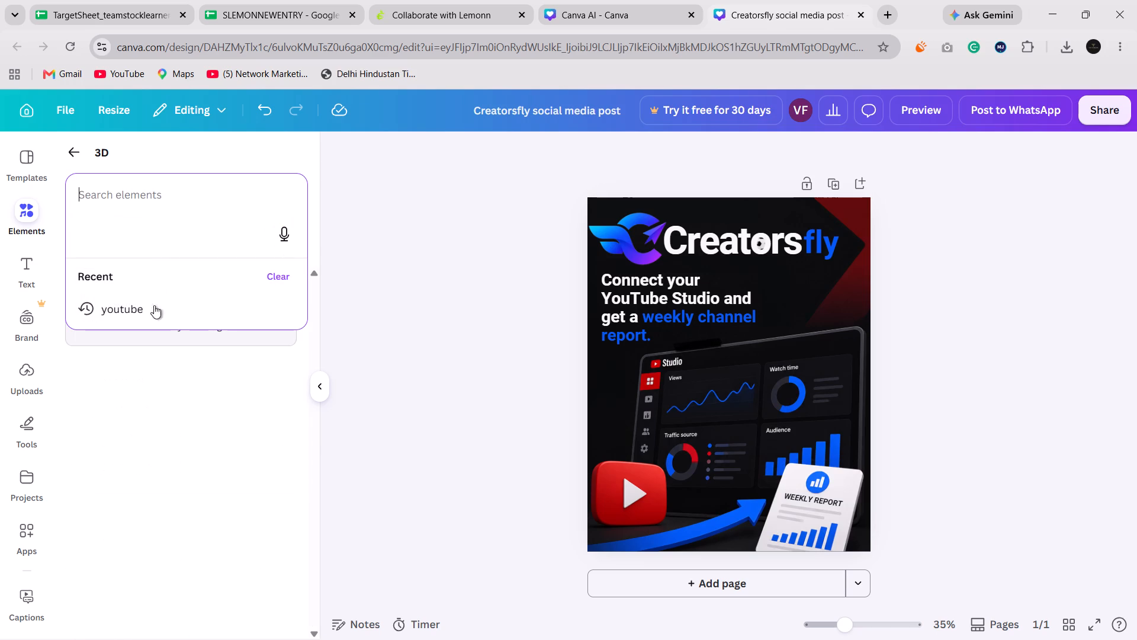
pyautogui.click(16, 386)
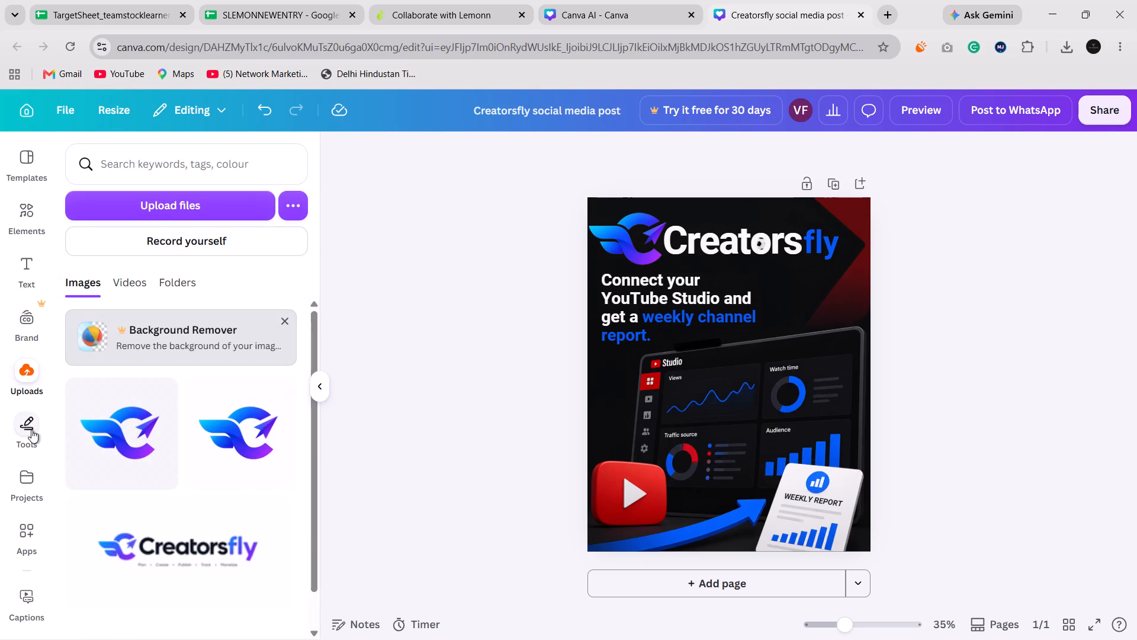
pyautogui.click(31, 430)
pyautogui.click(30, 491)
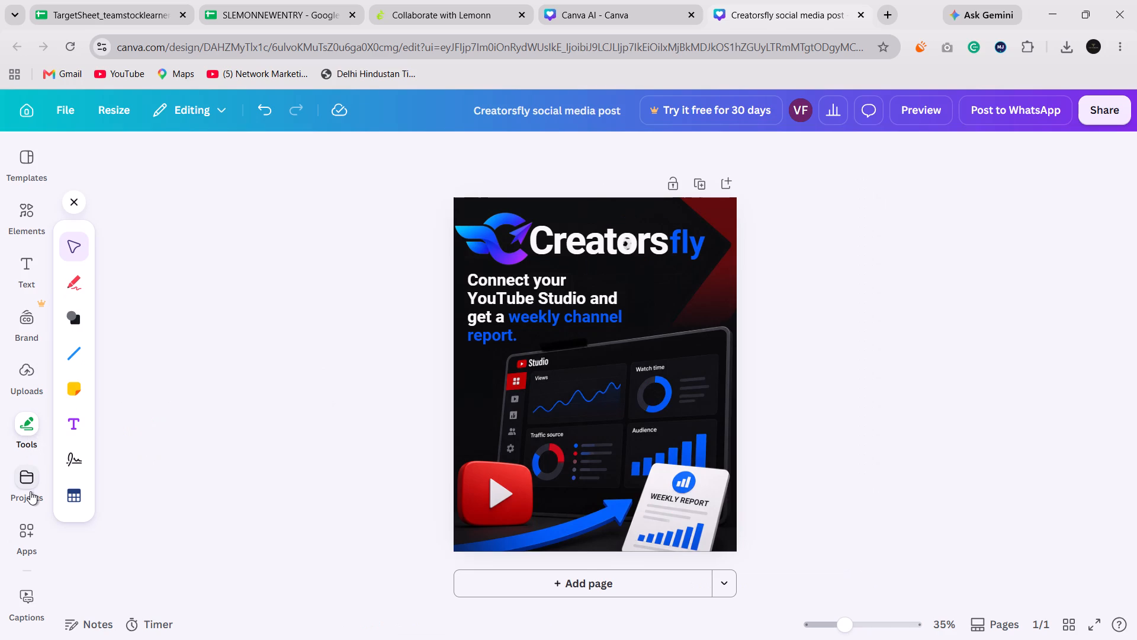
pyautogui.click(38, 213)
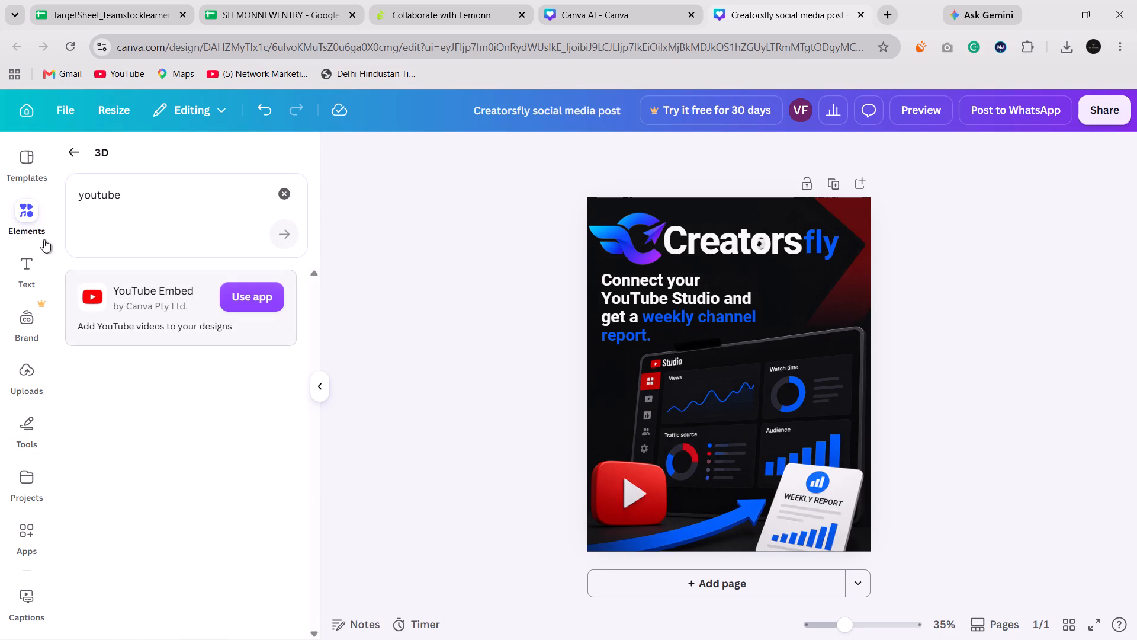
pyautogui.click(275, 196)
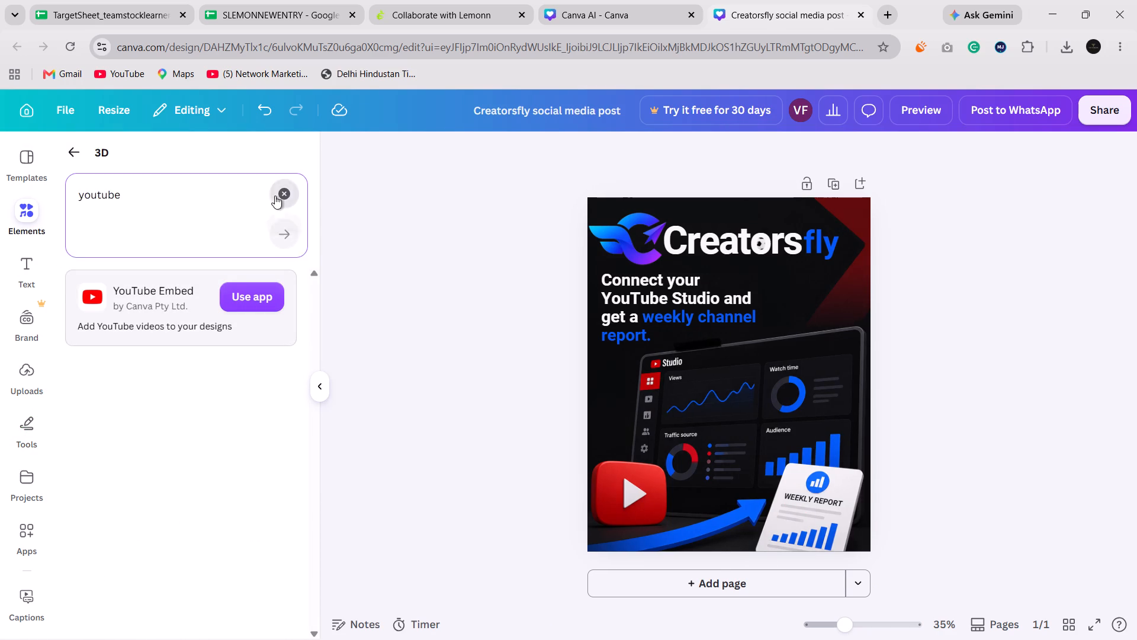
pyautogui.click(205, 417)
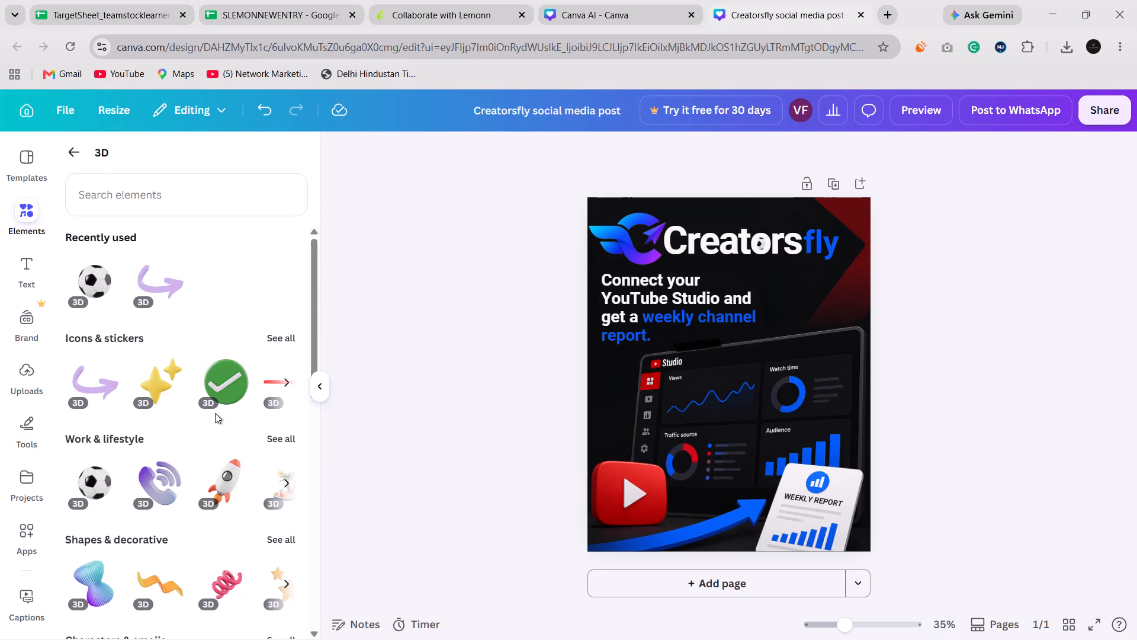
# Browse the 3D element categories, including letters and numbers, food, education, characters and decorative shapes, for something suitable for the poster.
pyautogui.scroll(-6, 240, 503)
pyautogui.hscroll(-2, 240, 503)
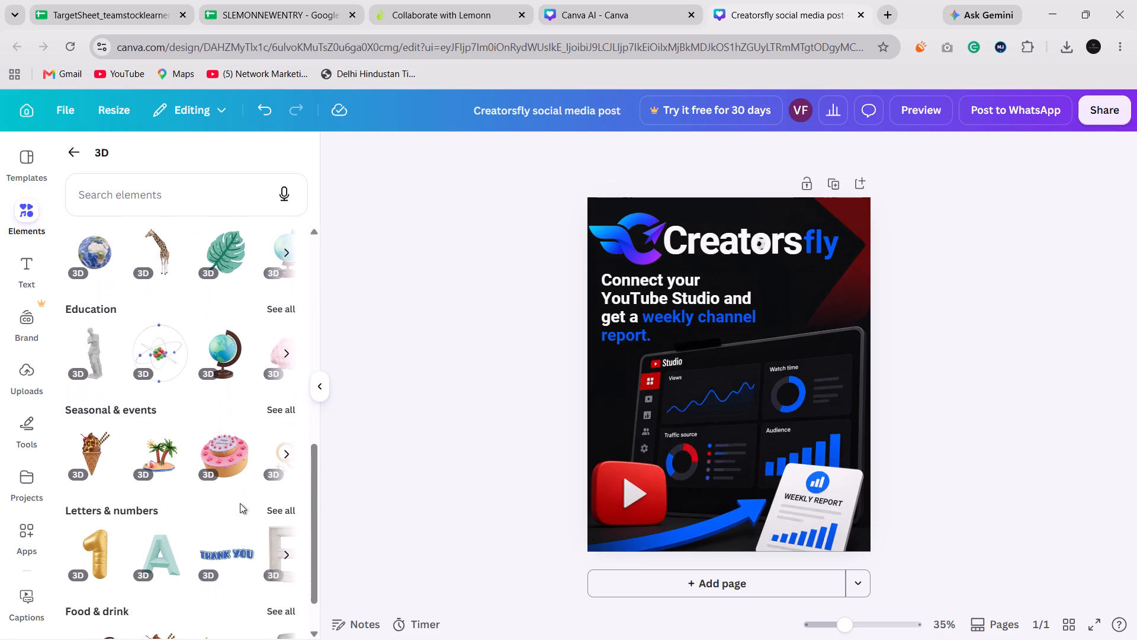
pyautogui.hscroll(-2, 240, 503)
pyautogui.hscroll(-2, 189, 564)
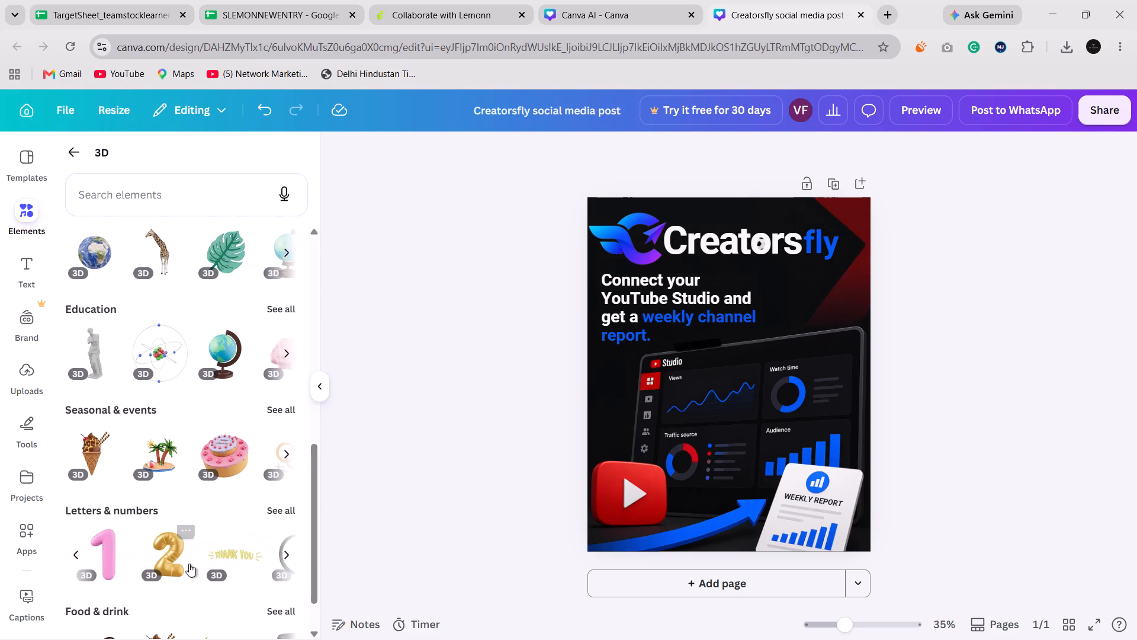
pyautogui.hscroll(-5, 189, 564)
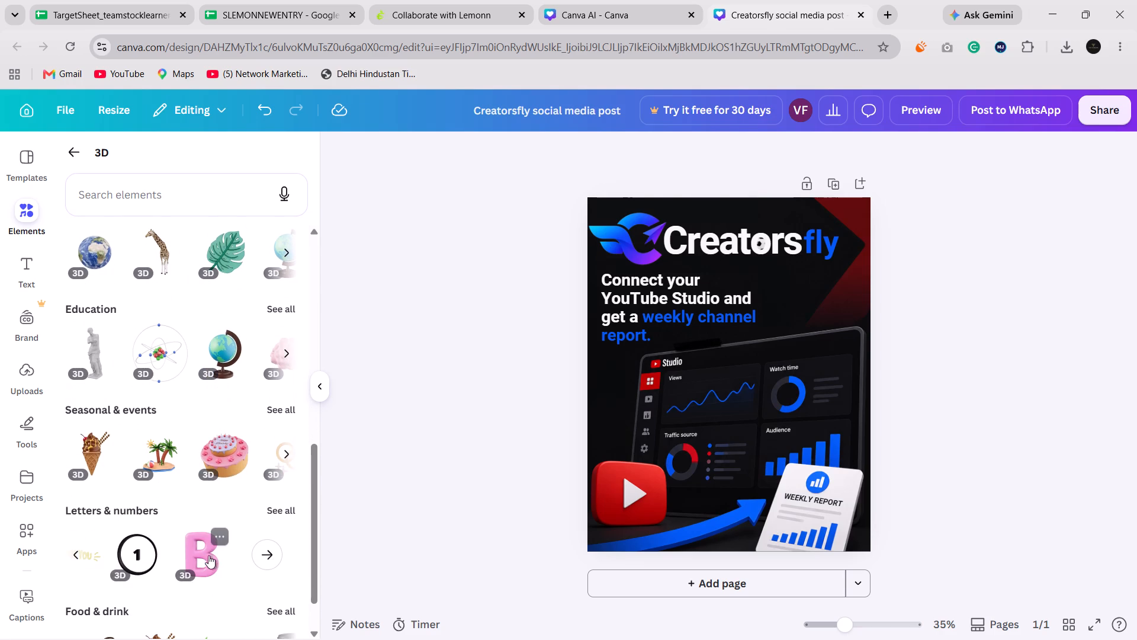
pyautogui.scroll(-2, 232, 572)
pyautogui.scroll(1, 203, 591)
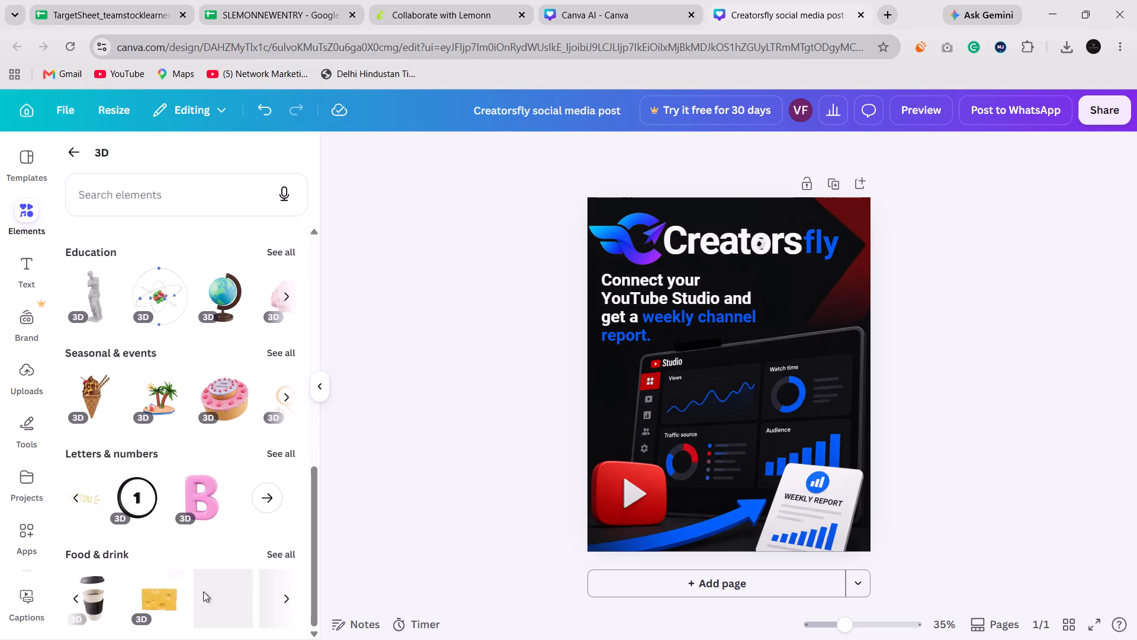
pyautogui.scroll(1, 203, 591)
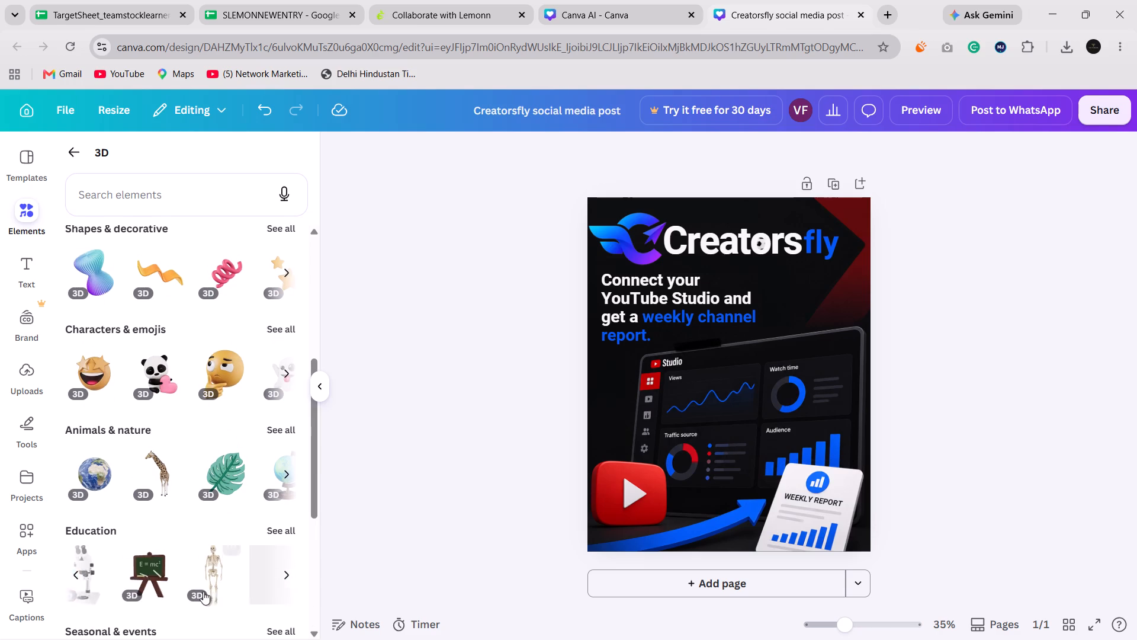
pyautogui.scroll(1, 203, 591)
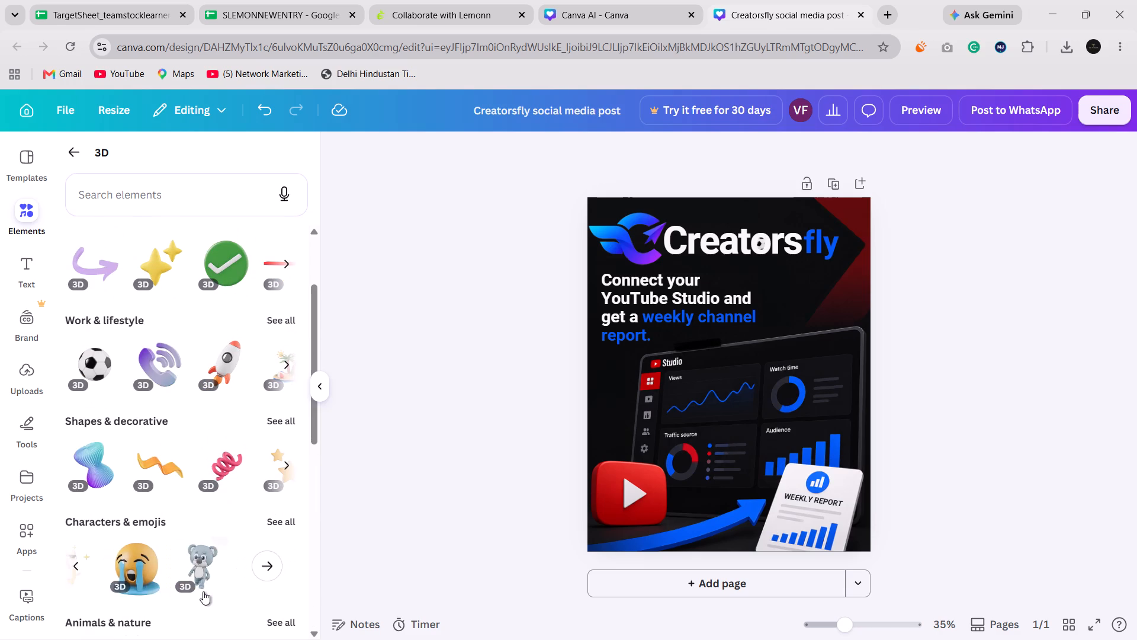
pyautogui.scroll(2, 203, 591)
pyautogui.hscroll(-3, 200, 561)
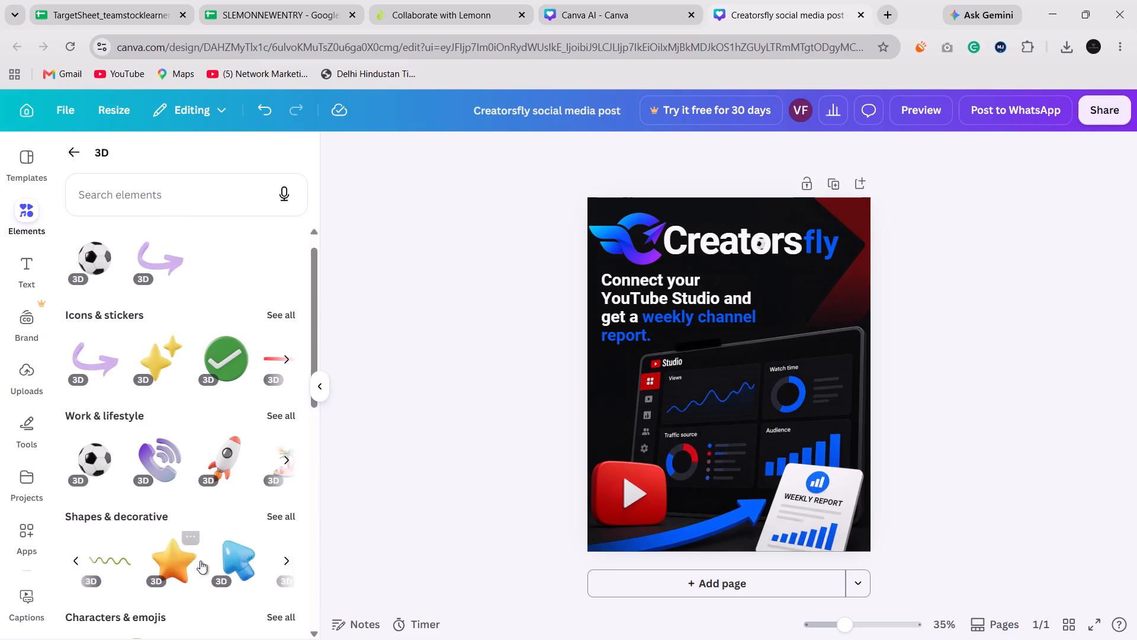
pyautogui.hscroll(-3, 200, 561)
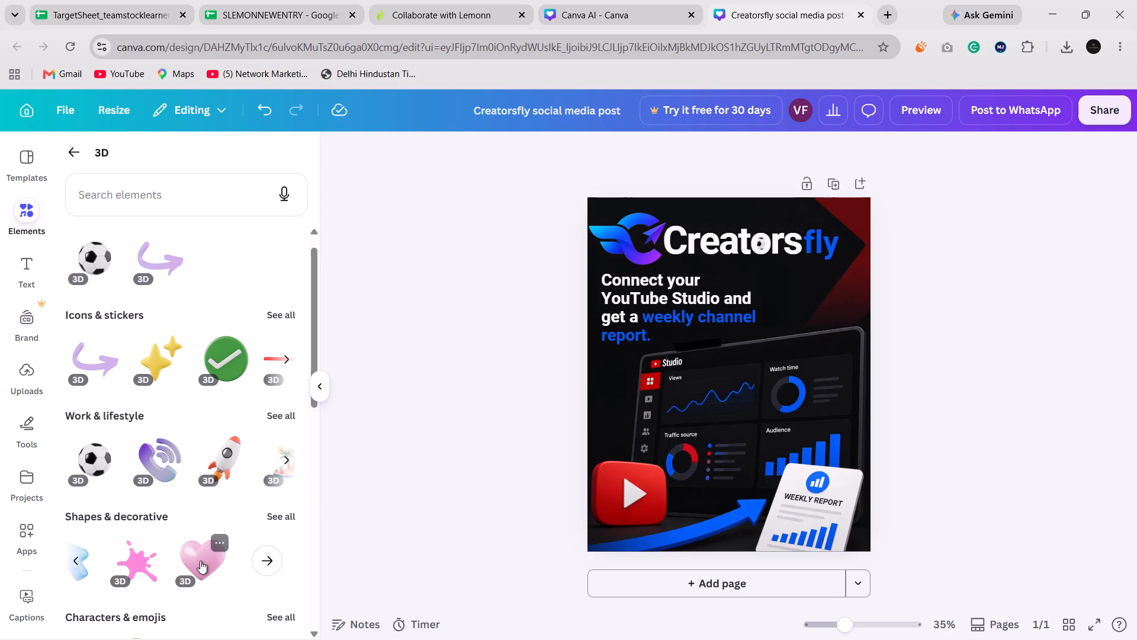
# Shift the white "Creators" title straight down to expose the soccer ball over its "o", and deselect it.
pyautogui.click(751, 241)
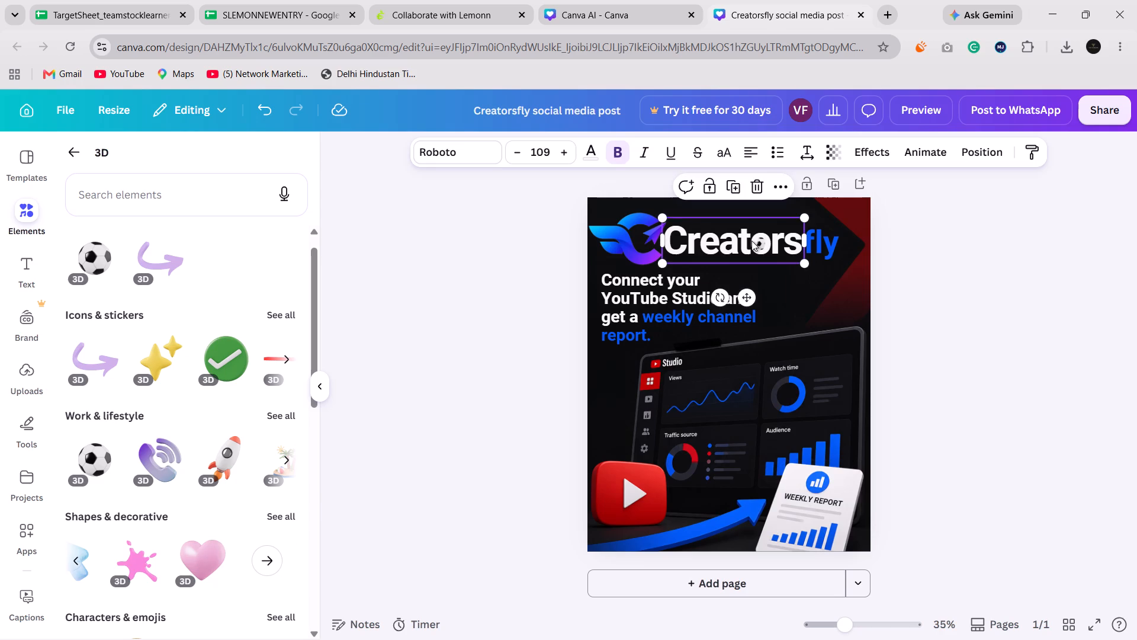
pyautogui.press('Down')
pyautogui.press('Down')
pyautogui.press('Down')
pyautogui.press('Down')
pyautogui.press('Down')
pyautogui.press('Down')
pyautogui.press('Down')
pyautogui.press('Down')
pyautogui.press('Down')
pyautogui.press('Down')
pyautogui.press('Down')
pyautogui.press('Down')
pyautogui.press('Down')
pyautogui.press('Down')
pyautogui.press('Down')
pyautogui.press('Down')
pyautogui.press('Down')
pyautogui.press('Down')
pyautogui.press('Down')
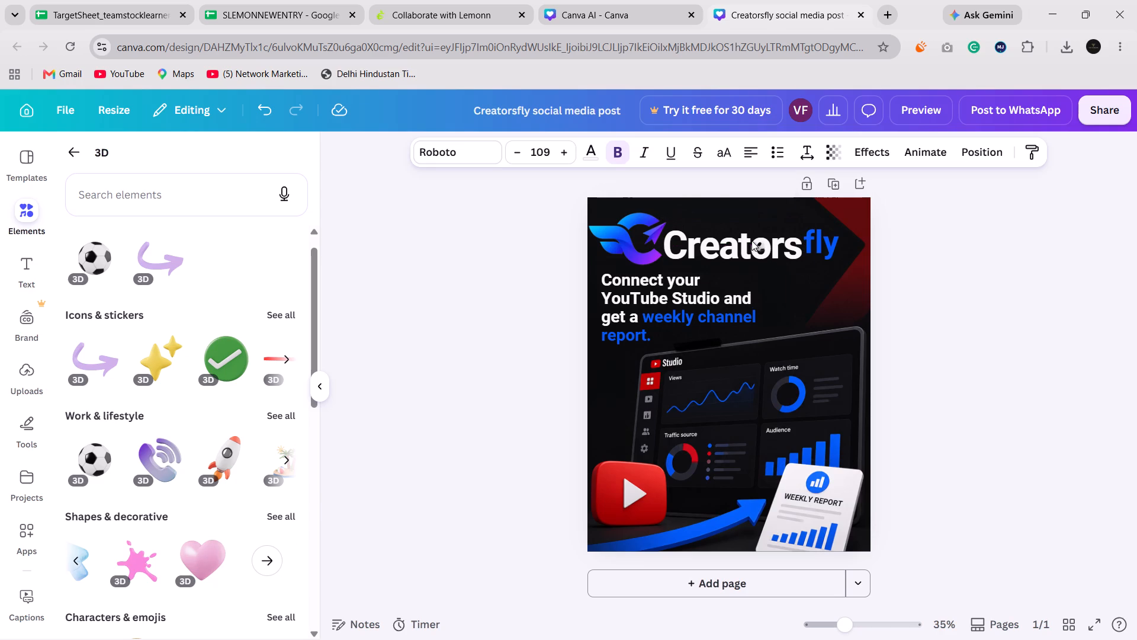
pyautogui.press('Down')
pyautogui.press('Down')
pyautogui.press('Down')
pyautogui.press('Down')
pyautogui.press('Down')
pyautogui.press('Down')
pyautogui.press('Down')
pyautogui.press('Down')
pyautogui.press('Down')
pyautogui.press('Down')
pyautogui.press('Down')
pyautogui.press('Down')
pyautogui.press('Down')
pyautogui.press('Down')
pyautogui.press('Down')
pyautogui.press('Down')
pyautogui.press('Down')
pyautogui.press('Down')
pyautogui.press('Down')
pyautogui.press('Down')
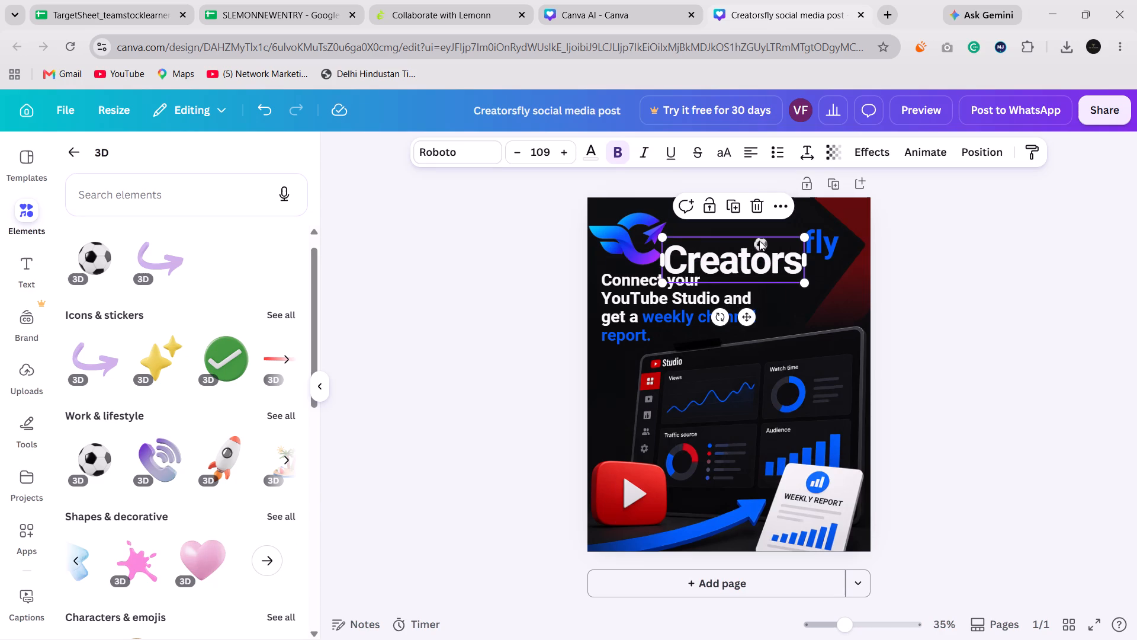
pyautogui.click(759, 241)
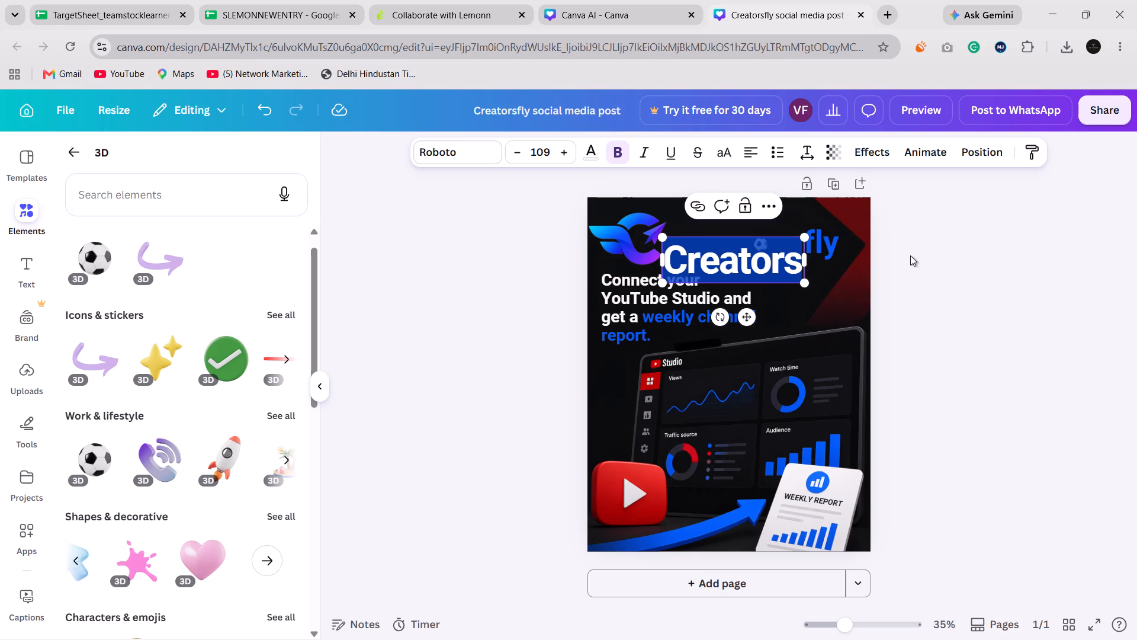
pyautogui.click(910, 255)
# Move the "Connect your YouTube Studio" tagline slightly up and to the left on the poster.
pyautogui.moveTo(757, 275); pyautogui.dragTo(761, 268)
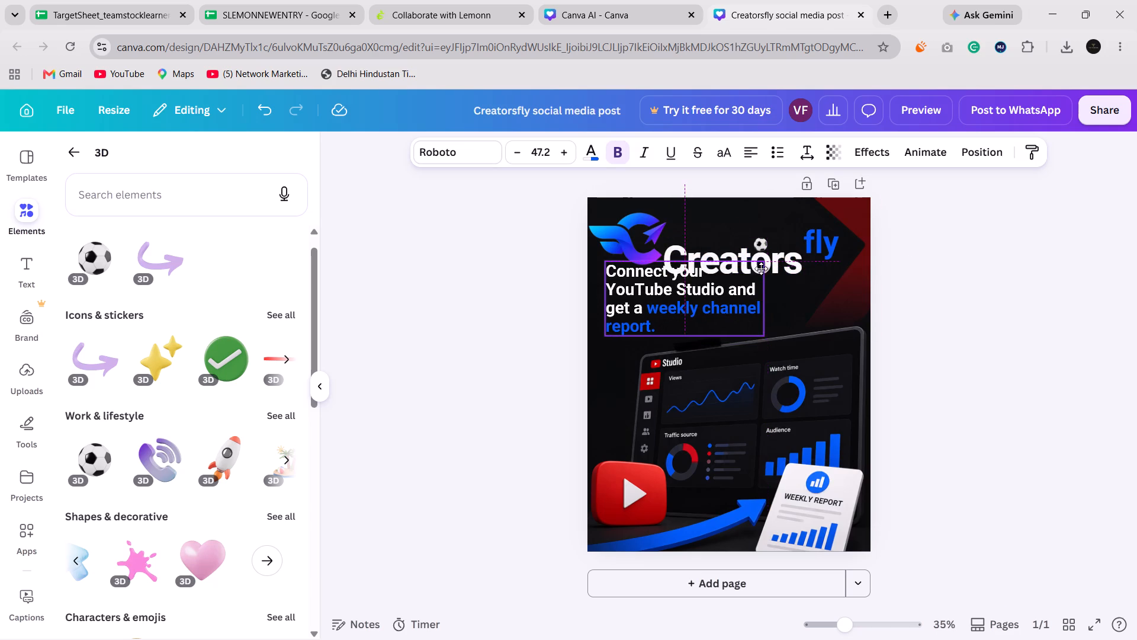
pyautogui.moveTo(761, 268); pyautogui.dragTo(751, 272)
# Nudge the "Creators" title further down until it is completely clear of the soccer ball.
pyautogui.click(772, 262)
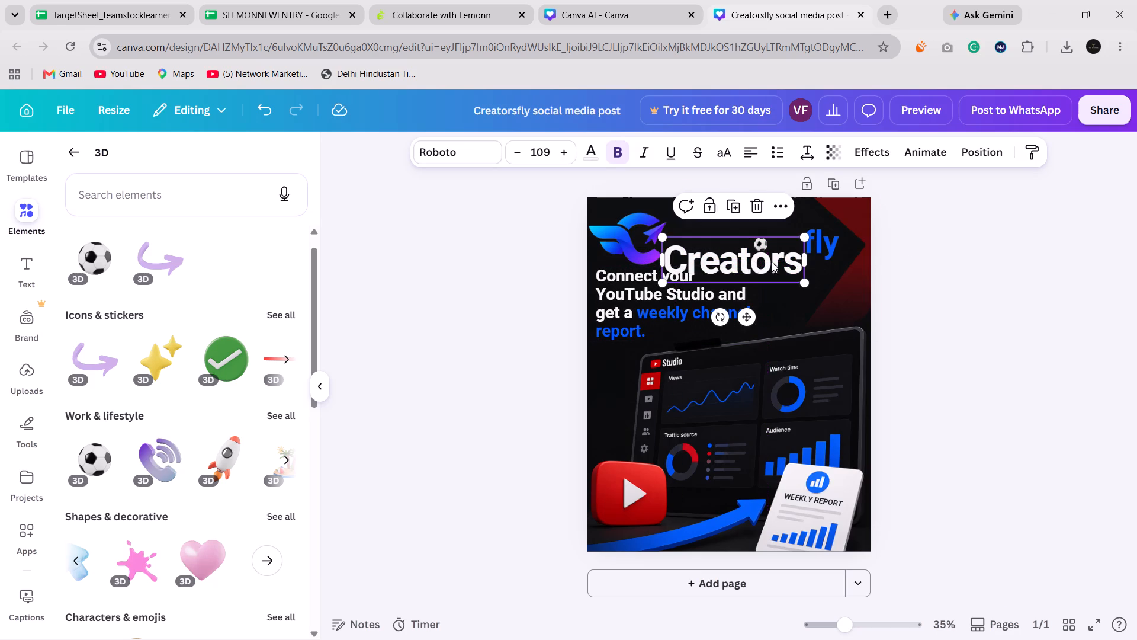
pyautogui.press('Down')
pyautogui.press('Down')
pyautogui.press('Down')
pyautogui.press('Down')
pyautogui.press('Down')
pyautogui.press('Down')
pyautogui.press('Down')
pyautogui.press('Down')
pyautogui.press('Down')
pyautogui.press('Down')
pyautogui.press('Down')
pyautogui.press('Down')
pyautogui.press('Down')
pyautogui.press('Down')
pyautogui.press('Down')
pyautogui.press('Down')
pyautogui.press('Down')
pyautogui.press('Down')
pyautogui.press('Down')
pyautogui.press('Down')
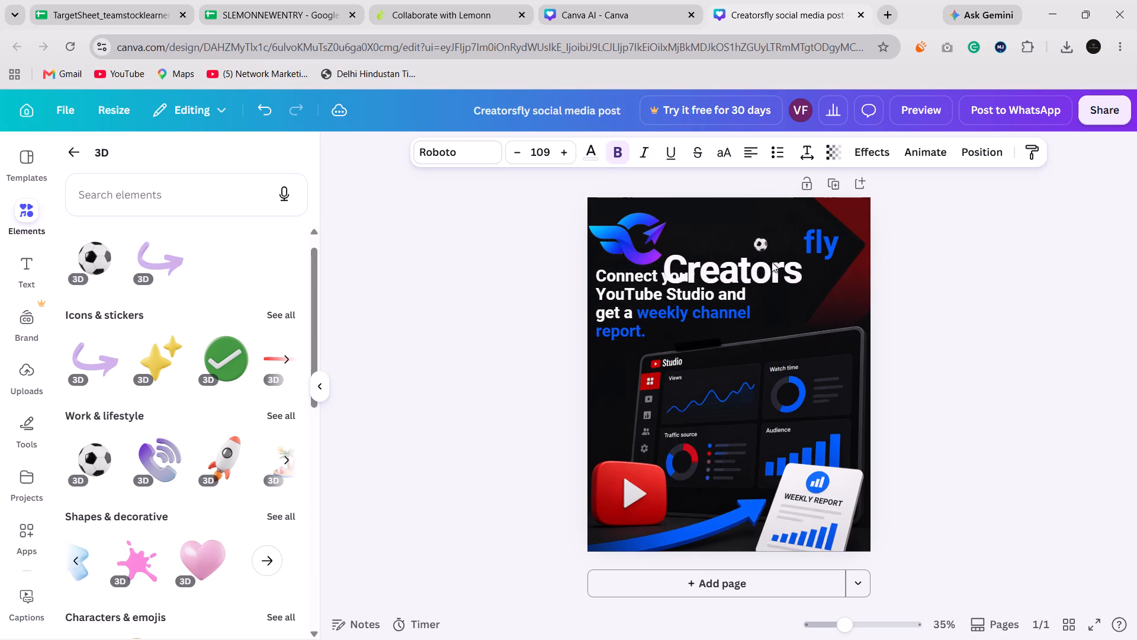
# Nudge the exposed soccer ball slightly to the right.
pyautogui.click(759, 242)
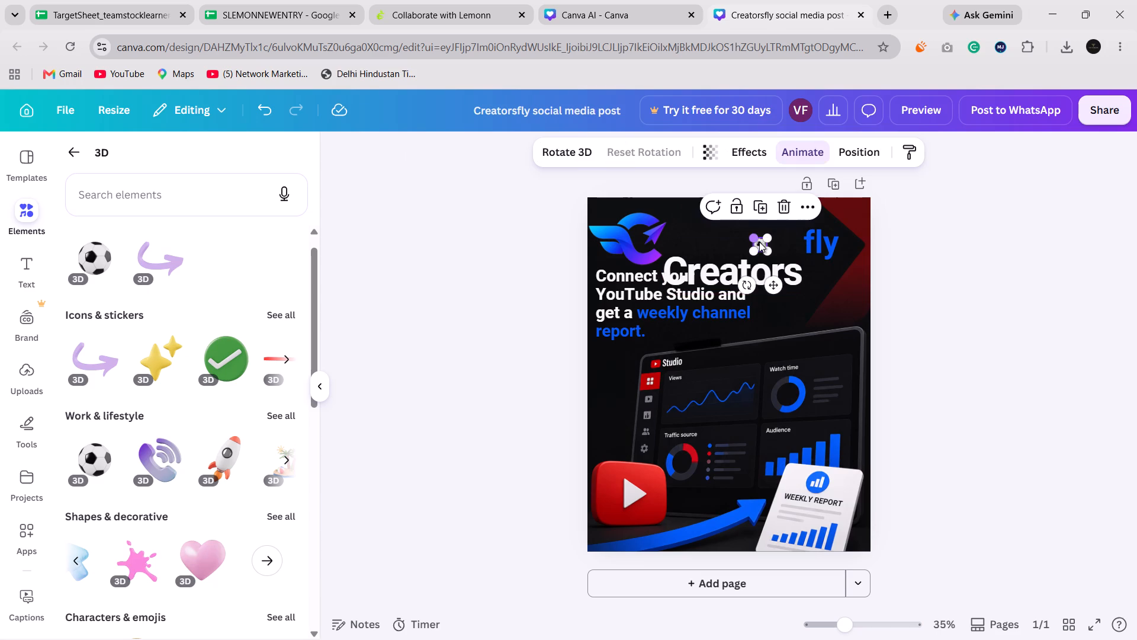
pyautogui.press('Right')
pyautogui.press('Right')
pyautogui.press('Right')
pyautogui.press('Right')
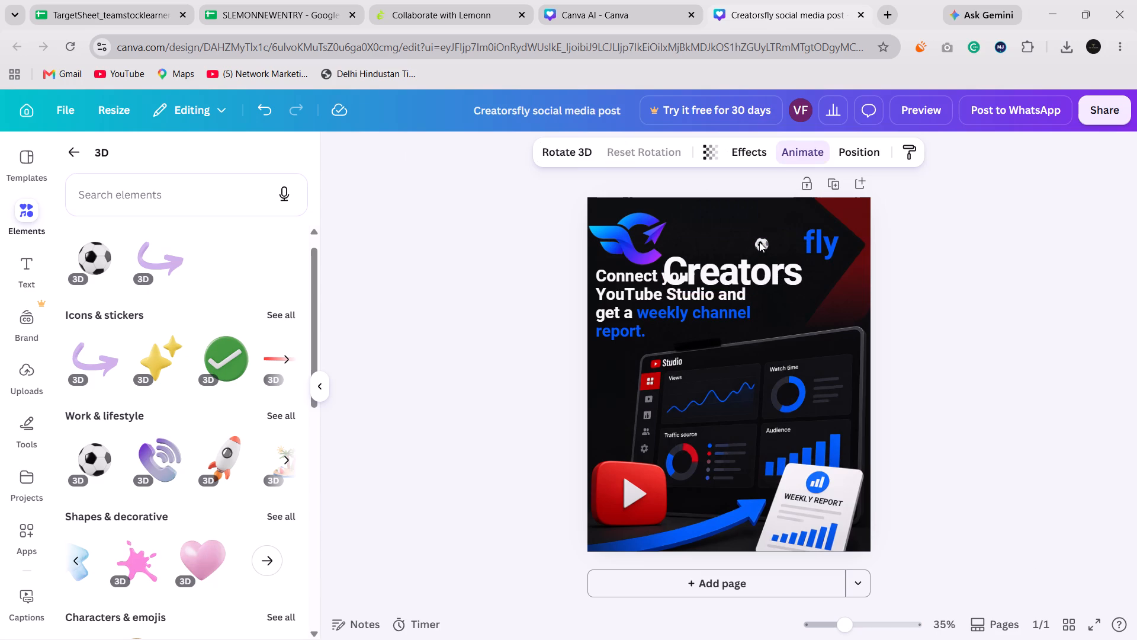
pyautogui.press('Right')
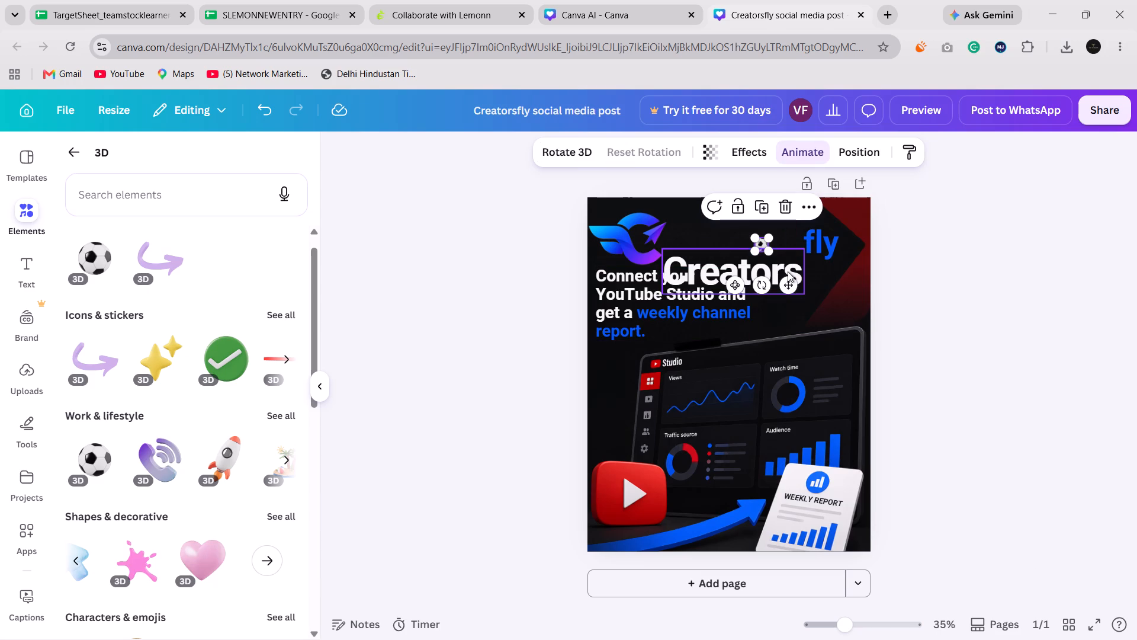
# Move the "Creators" title back up level with "fly", centring its "o" around the soccer ball, and deselect it.
pyautogui.click(789, 271)
pyautogui.press('Left')
pyautogui.press('Up')
pyautogui.press('Up')
pyautogui.press('Up')
pyautogui.press('Up')
pyautogui.press('Up')
pyautogui.press('Up')
pyautogui.press('Up')
pyautogui.press('Up')
pyautogui.press('Up')
pyautogui.press('Up')
pyautogui.press('Up')
pyautogui.press('Up')
pyautogui.press('Up')
pyautogui.press('Up')
pyautogui.press('Up')
pyautogui.press('Up')
pyautogui.press('Up')
pyautogui.press('Up')
pyautogui.press('Up')
pyautogui.press('Up')
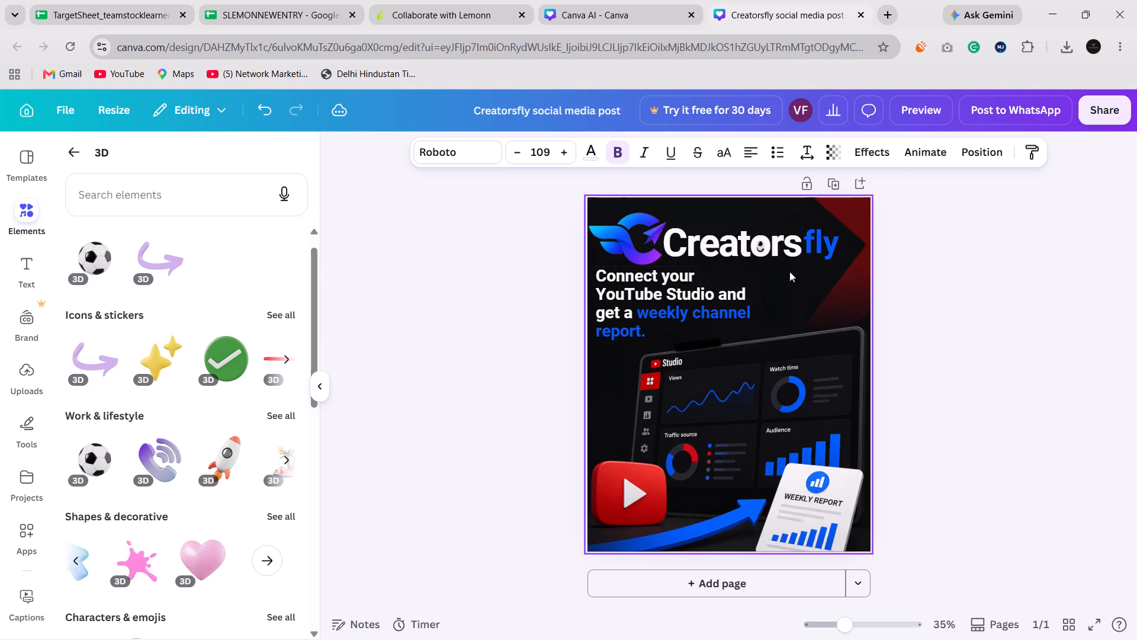
pyautogui.press('Up')
pyautogui.press('Up')
pyautogui.press('Up')
pyautogui.press('Up')
pyautogui.press('Up')
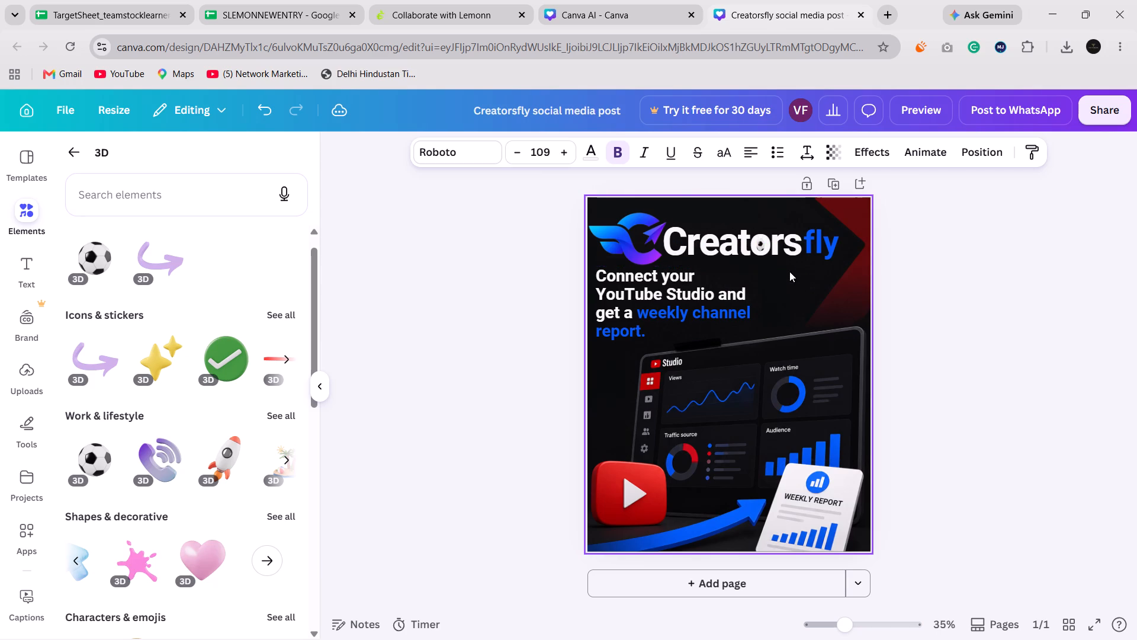
pyautogui.press('Right')
pyautogui.press('Right')
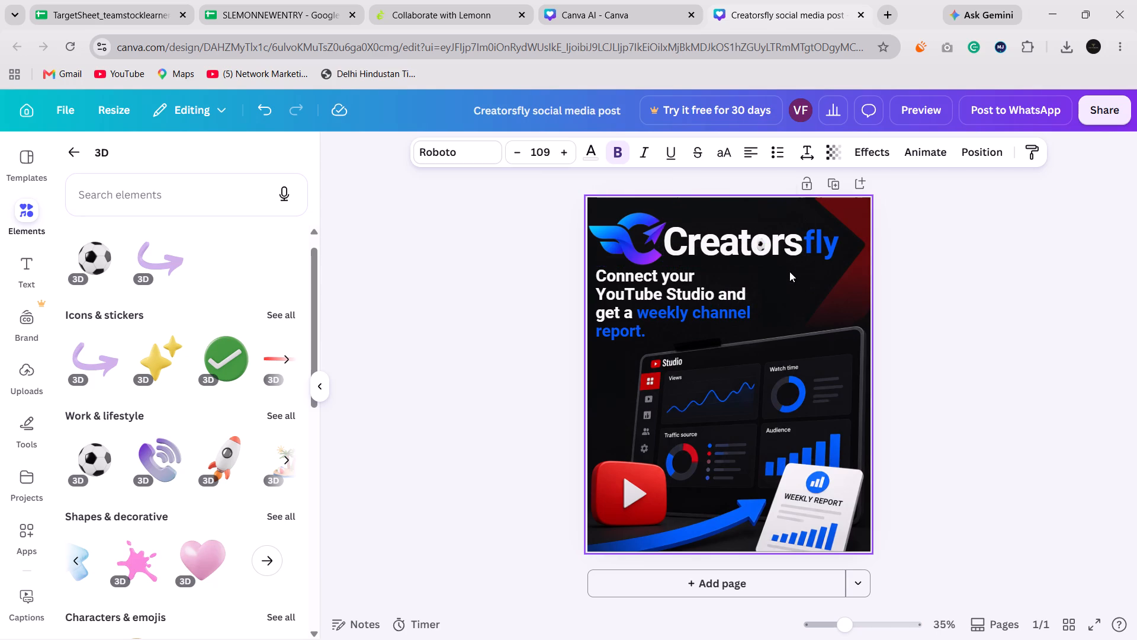
pyautogui.press('Up')
pyautogui.press('Up')
pyautogui.press('Left')
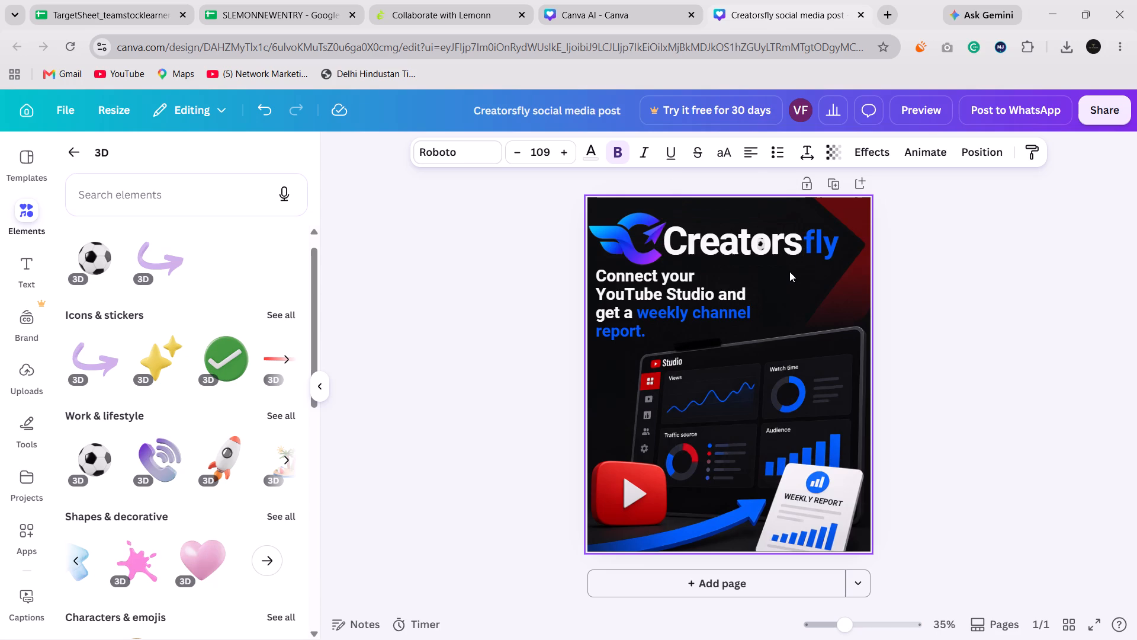
pyautogui.click(950, 329)
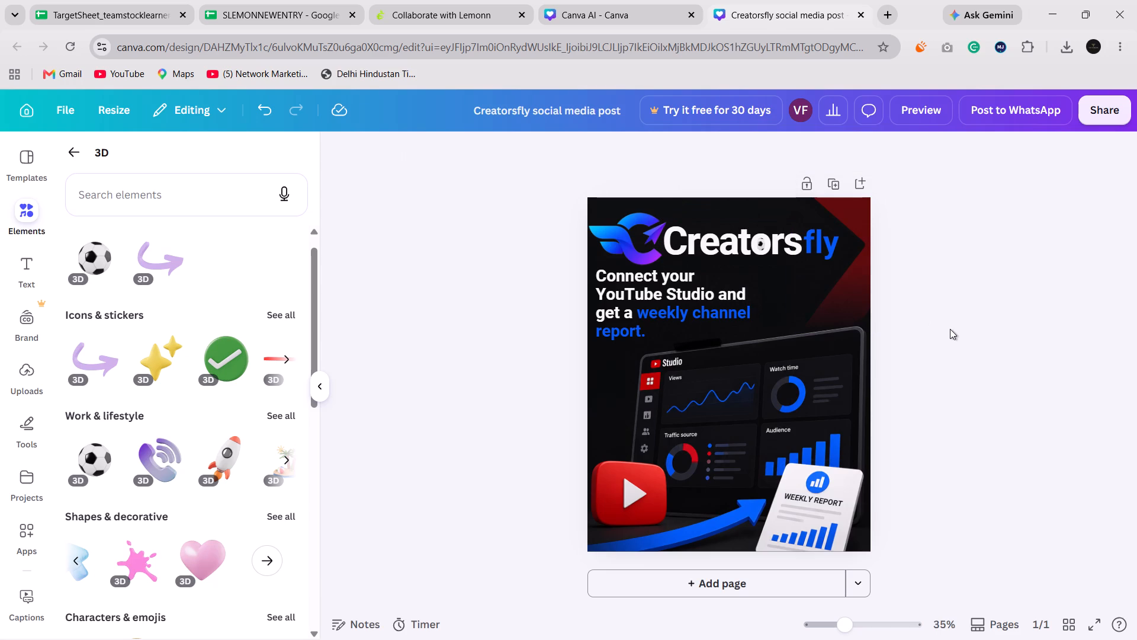
pyautogui.click(768, 245)
pyautogui.press('Up')
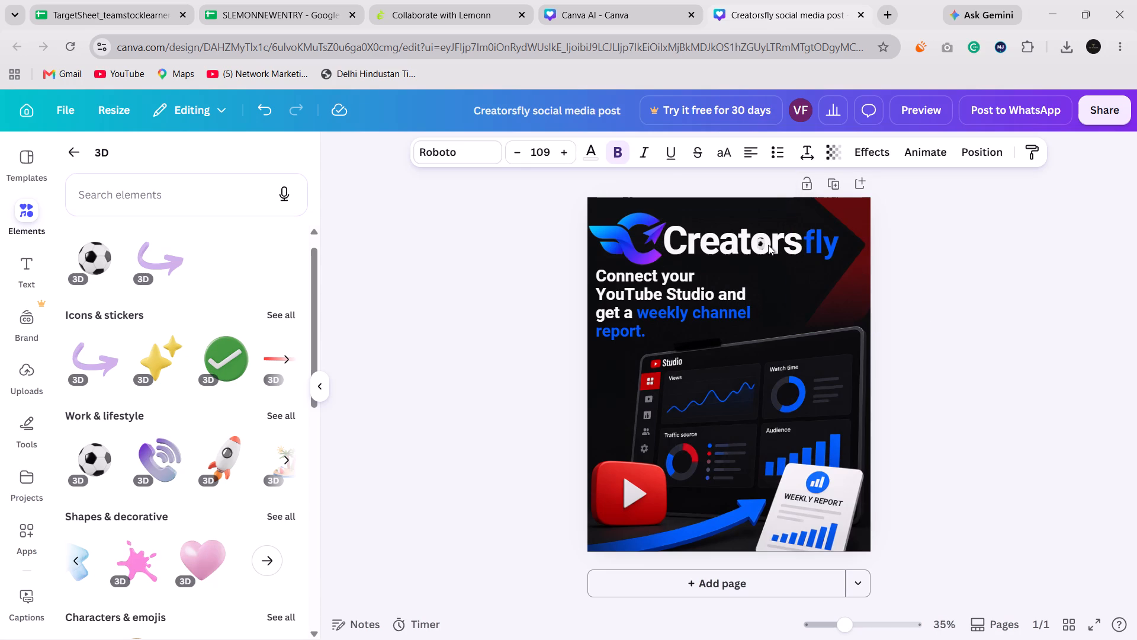
pyautogui.click(924, 311)
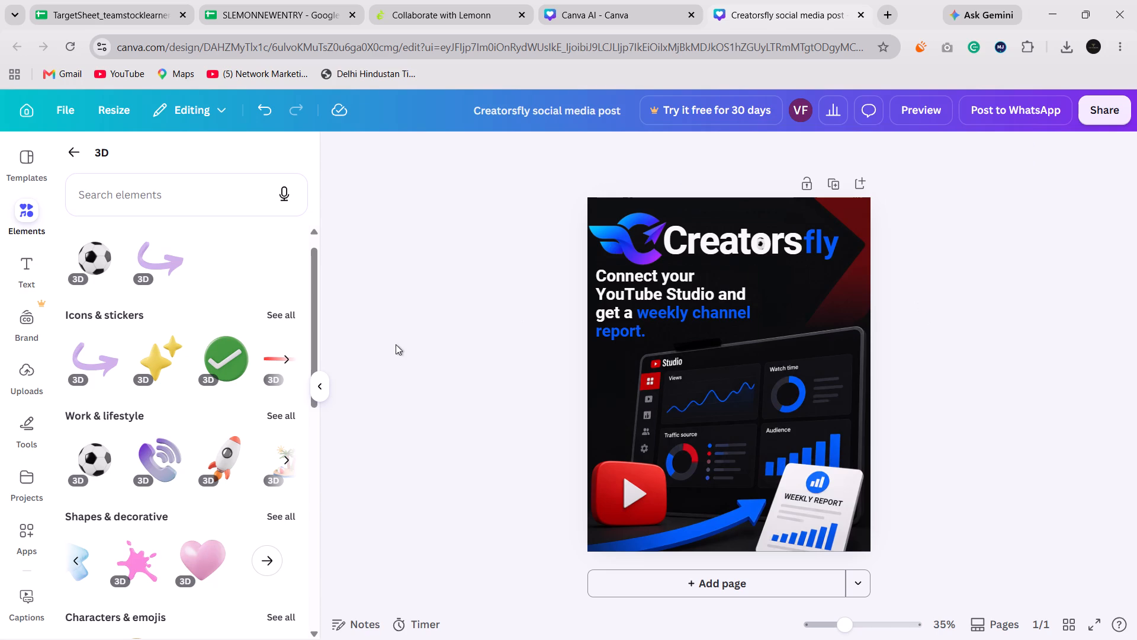
# Add the yellow 3D percent sign from the Work & lifestyle collection to the poster.
pyautogui.hscroll(-3, 176, 482)
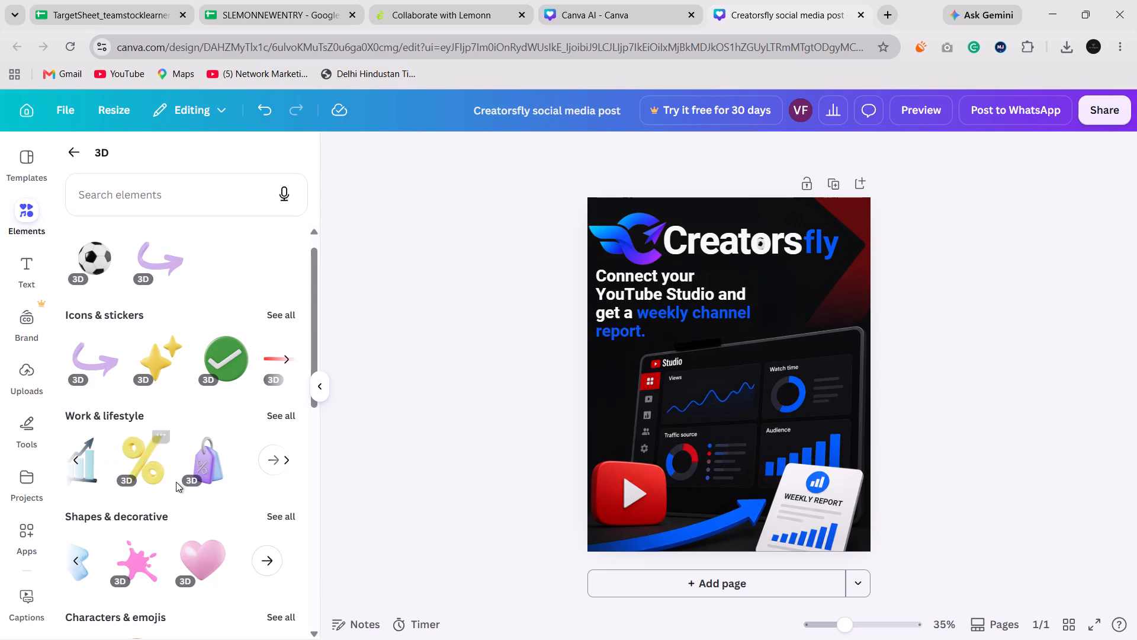
pyautogui.hscroll(-2, 176, 482)
pyautogui.click(142, 480)
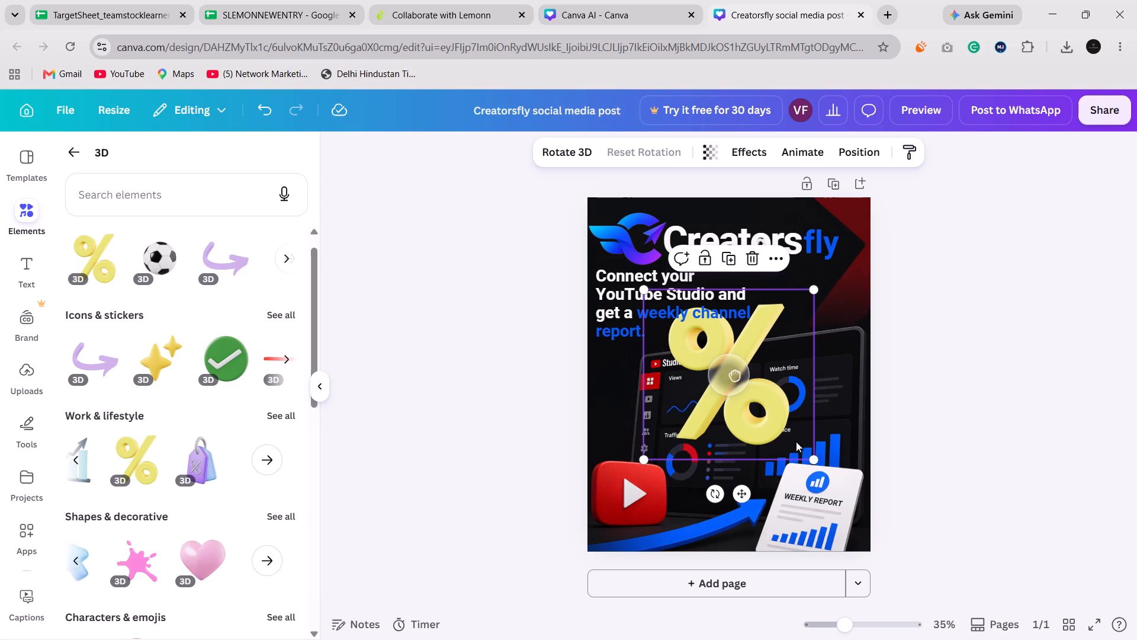
# Rotate the percent sign in 3D through several angles, ending with it almost facing the front.
pyautogui.moveTo(724, 375); pyautogui.dragTo(779, 411)
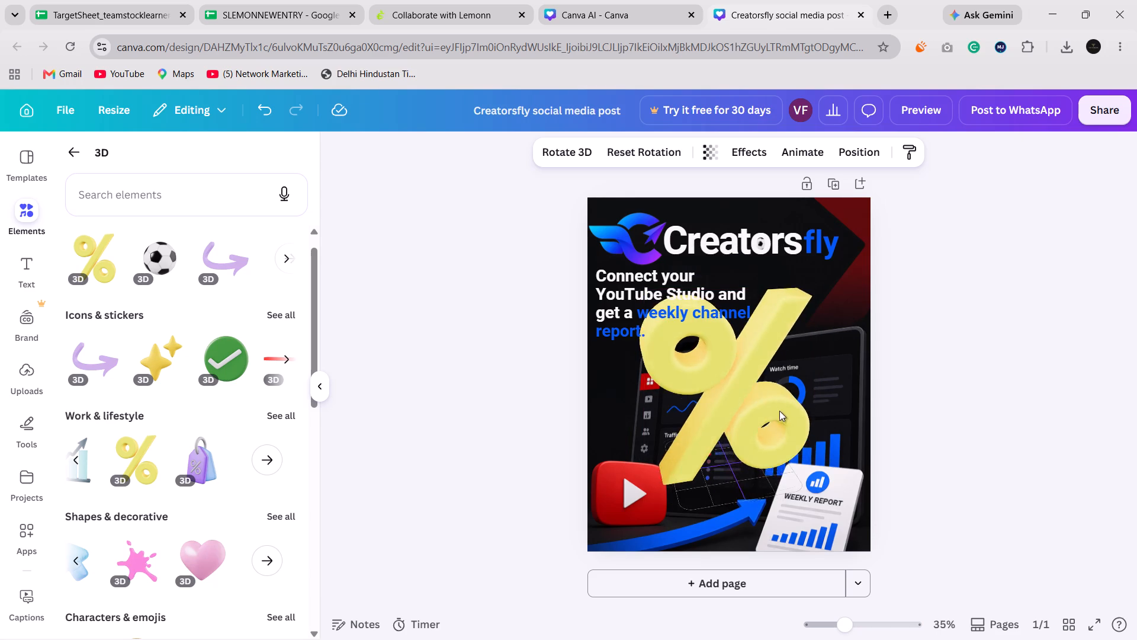
pyautogui.moveTo(779, 411); pyautogui.dragTo(680, 311)
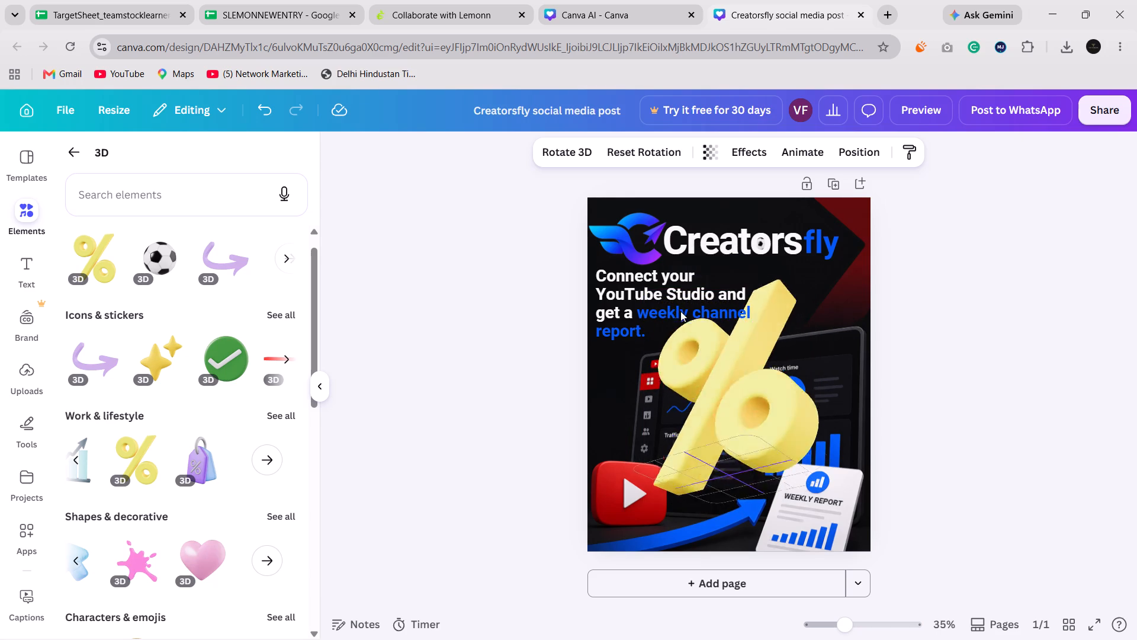
pyautogui.moveTo(680, 311); pyautogui.dragTo(802, 316)
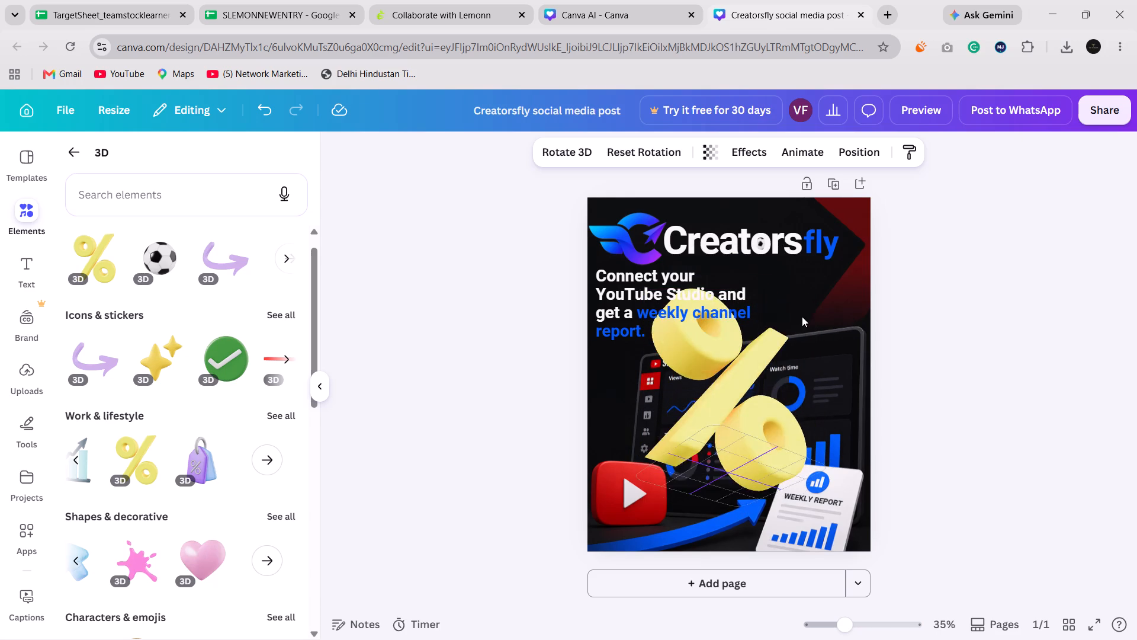
pyautogui.moveTo(802, 316); pyautogui.dragTo(688, 446)
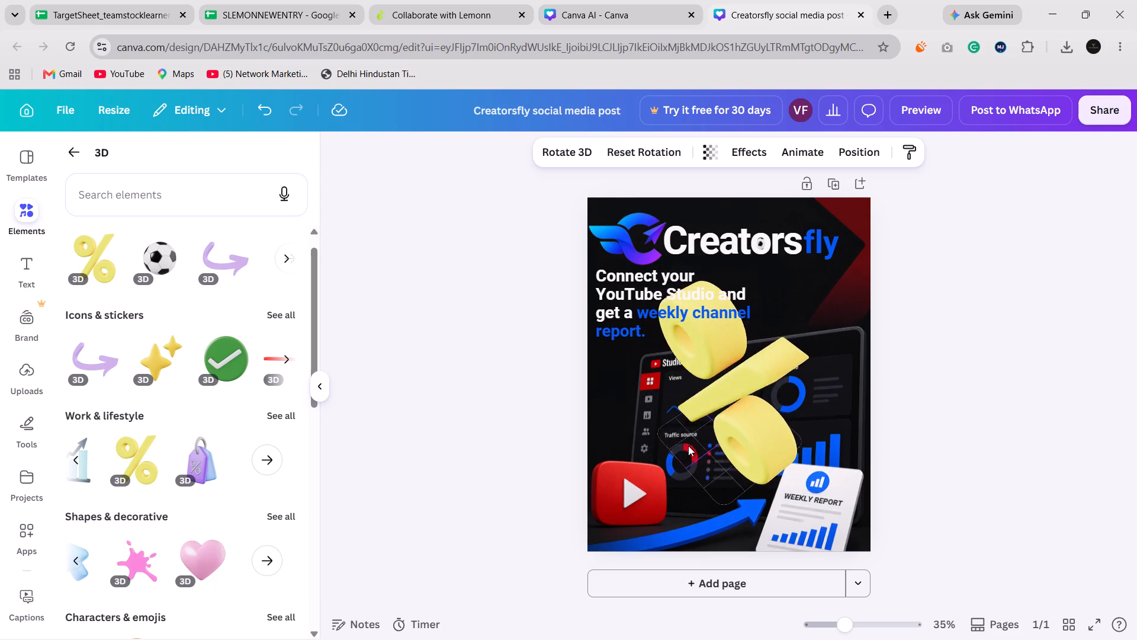
pyautogui.moveTo(688, 446); pyautogui.dragTo(776, 346)
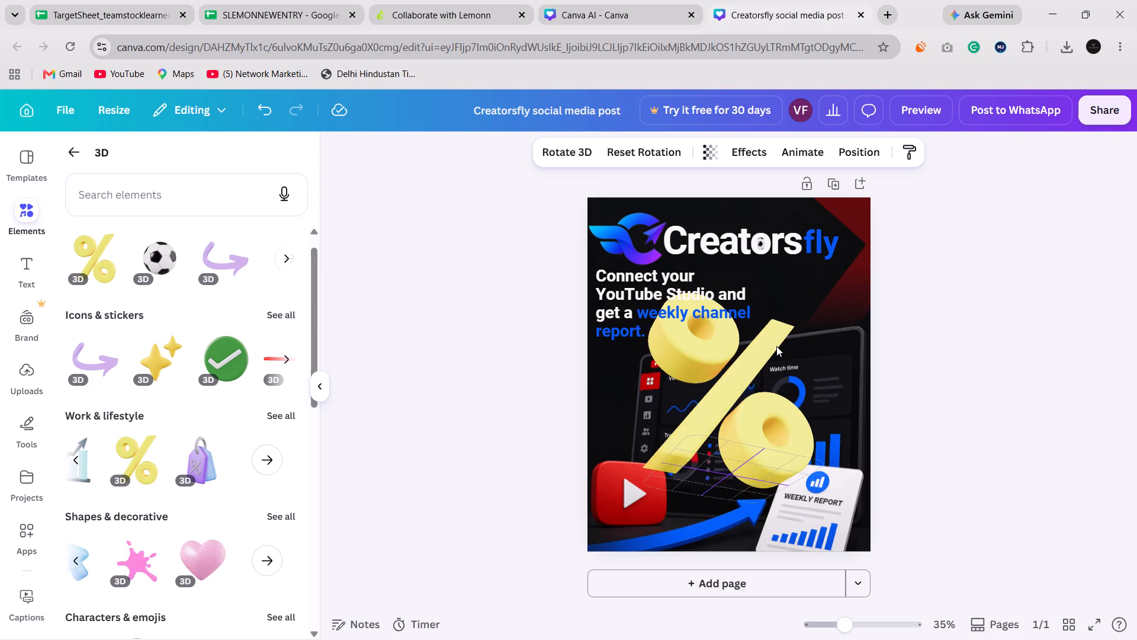
pyautogui.moveTo(776, 346); pyautogui.dragTo(786, 367)
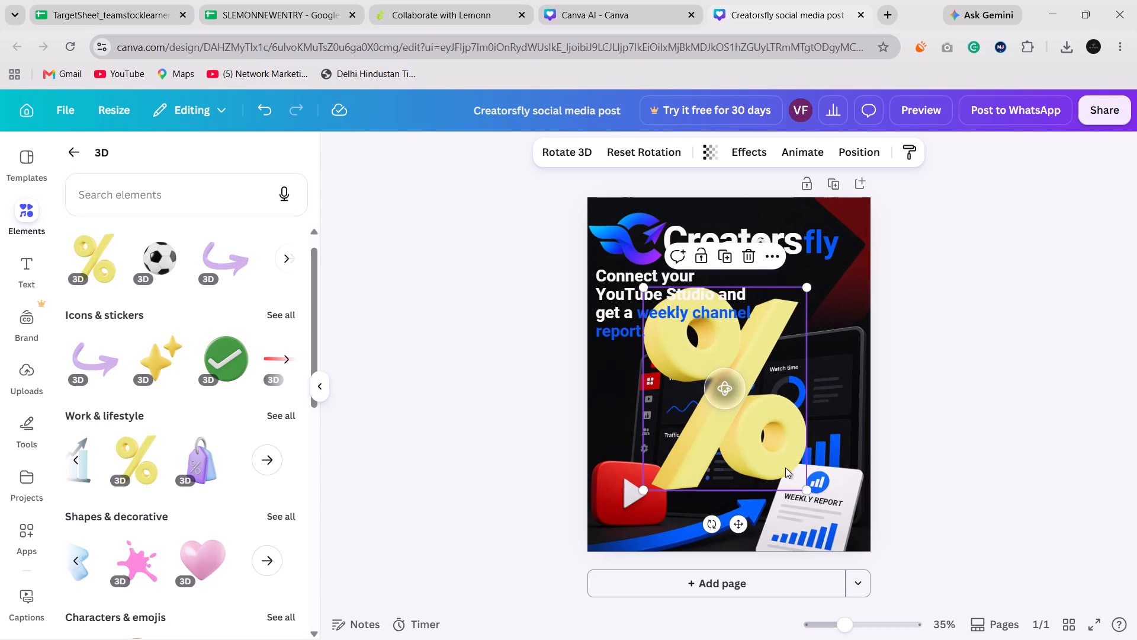
pyautogui.moveTo(723, 393); pyautogui.dragTo(683, 387)
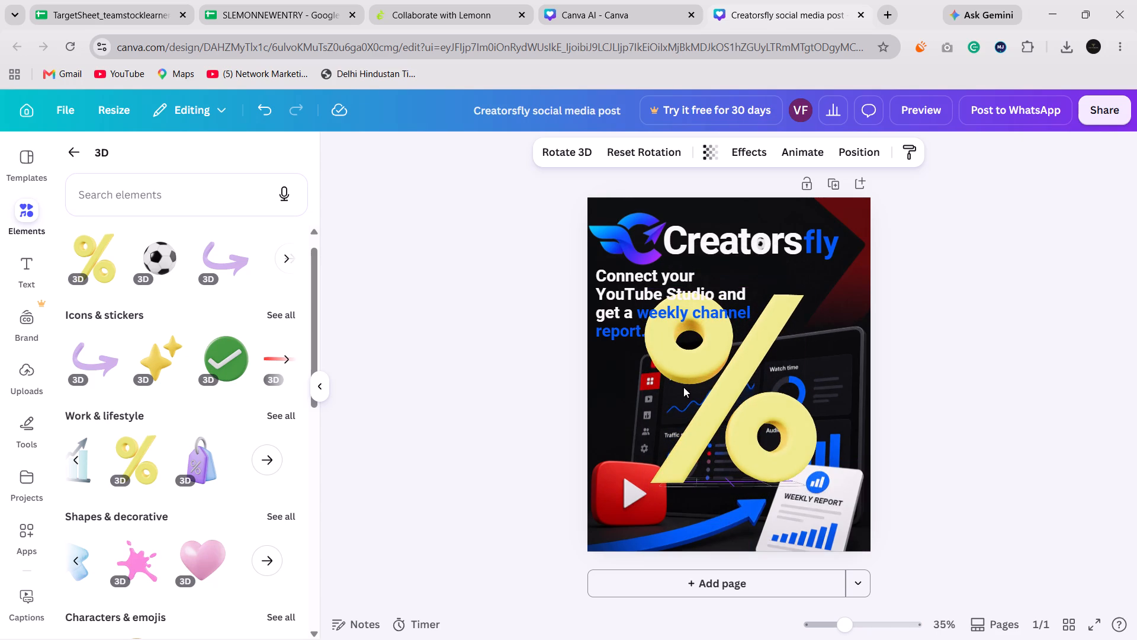
pyautogui.moveTo(683, 387); pyautogui.dragTo(685, 400)
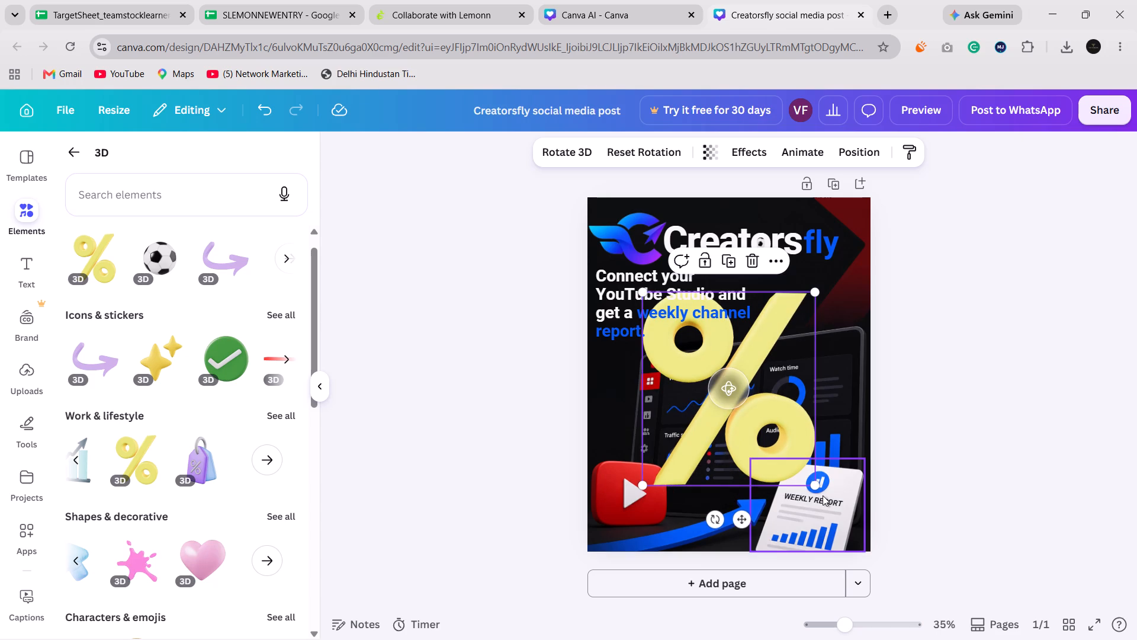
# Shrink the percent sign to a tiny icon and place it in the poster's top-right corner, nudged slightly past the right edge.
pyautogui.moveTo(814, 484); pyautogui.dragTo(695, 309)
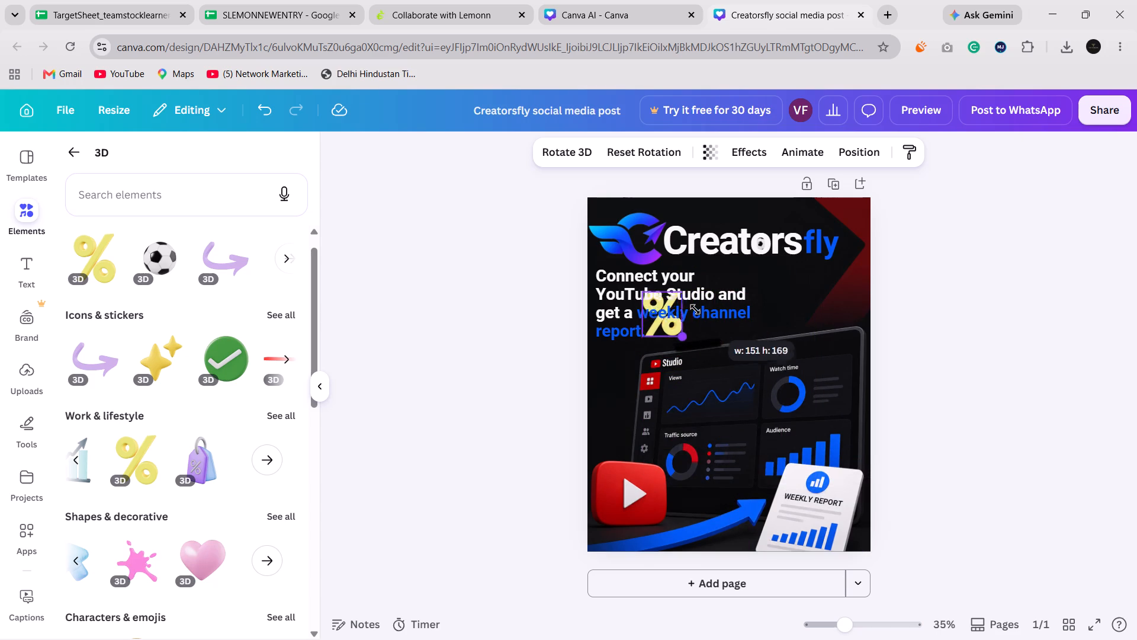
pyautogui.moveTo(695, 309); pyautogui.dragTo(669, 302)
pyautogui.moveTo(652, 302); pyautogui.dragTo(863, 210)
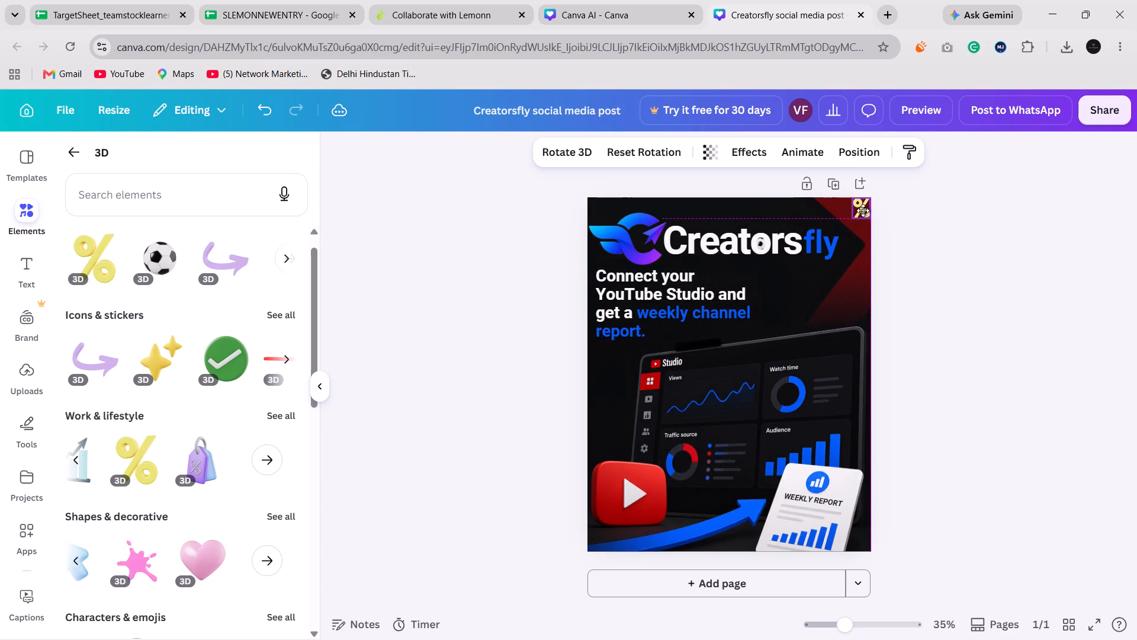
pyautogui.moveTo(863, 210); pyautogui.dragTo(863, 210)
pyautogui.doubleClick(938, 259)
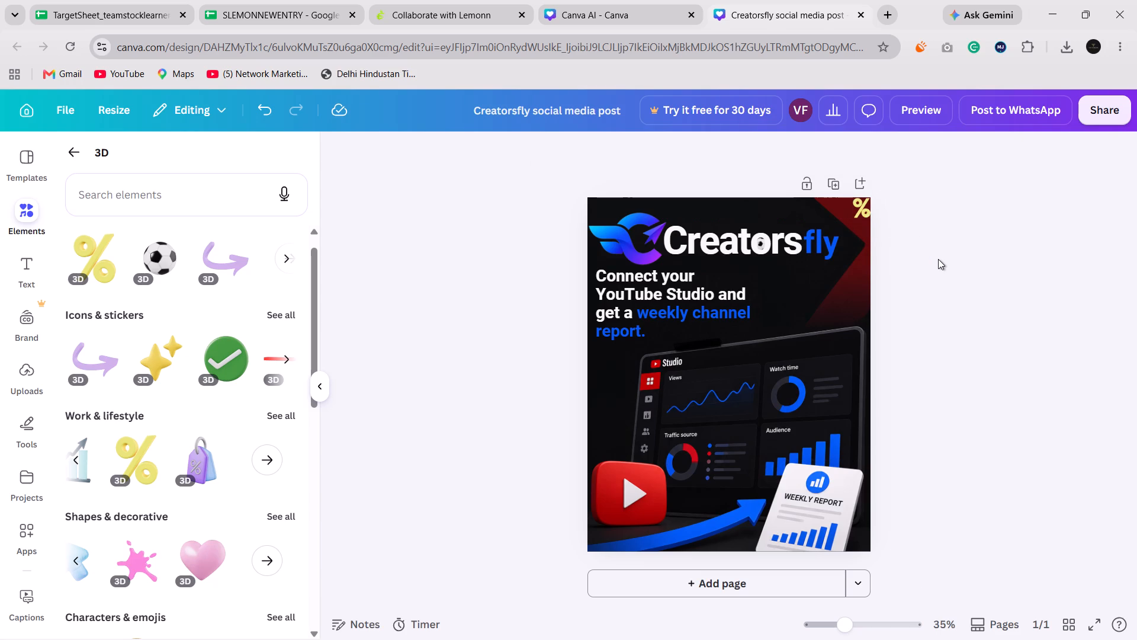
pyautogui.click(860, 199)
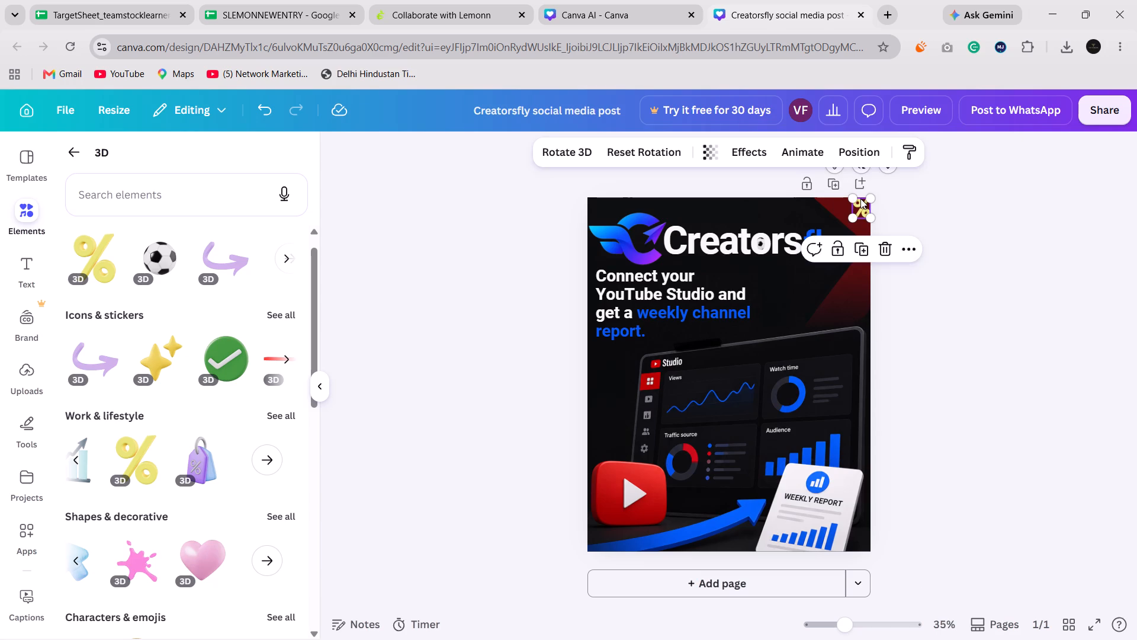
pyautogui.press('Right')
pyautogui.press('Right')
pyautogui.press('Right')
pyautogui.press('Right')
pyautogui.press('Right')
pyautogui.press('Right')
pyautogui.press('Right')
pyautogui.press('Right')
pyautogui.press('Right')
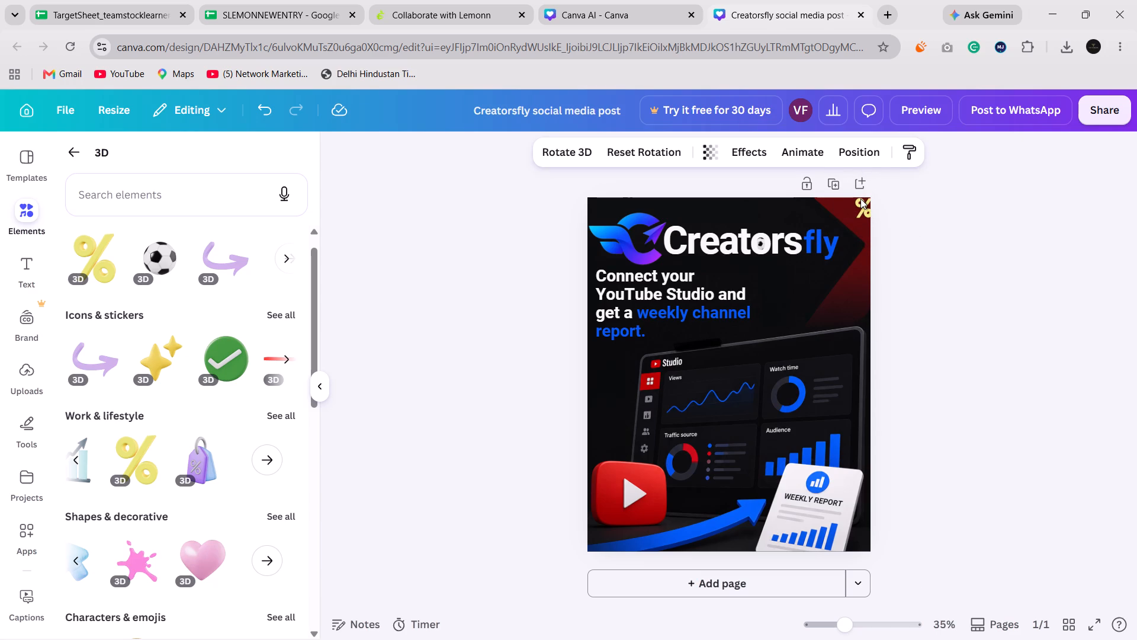
# Delete the percent sign from the poster.
pyautogui.click(883, 247)
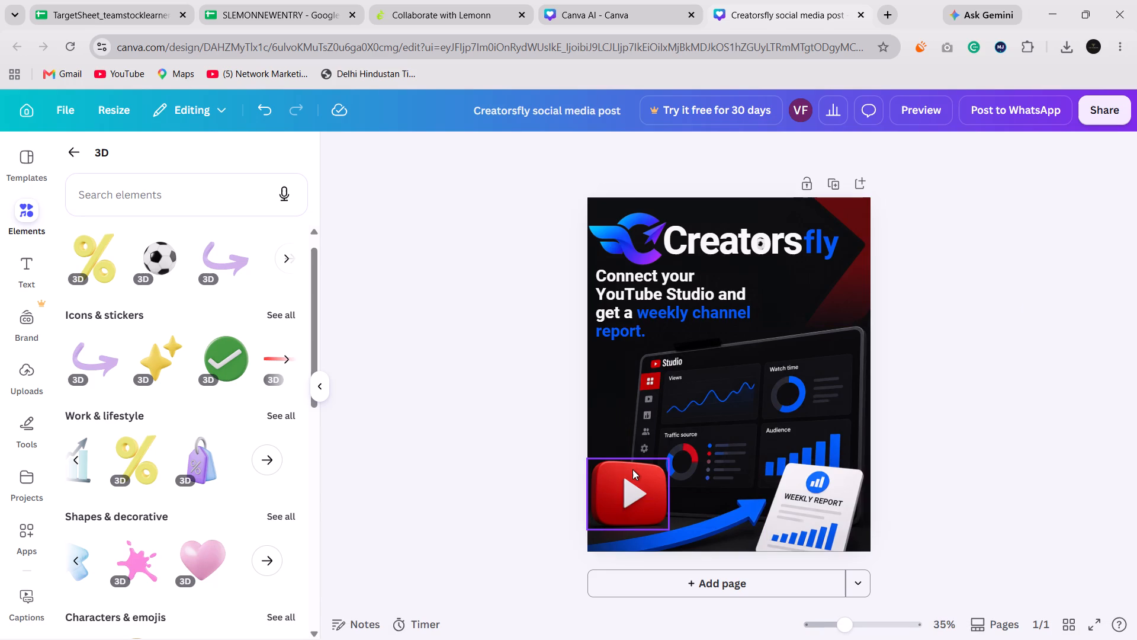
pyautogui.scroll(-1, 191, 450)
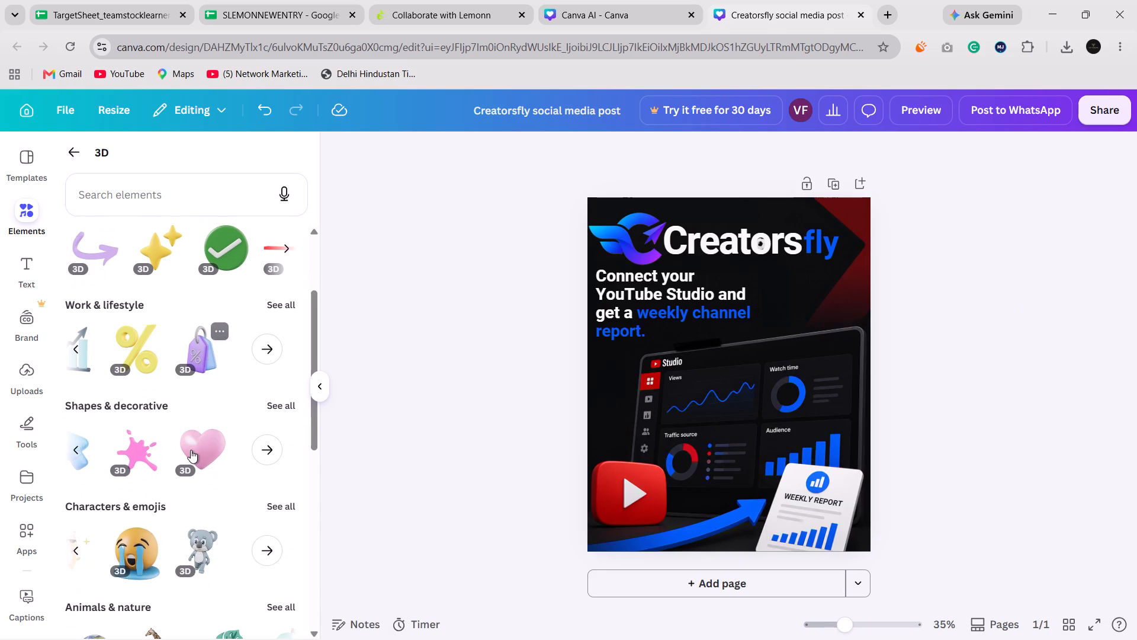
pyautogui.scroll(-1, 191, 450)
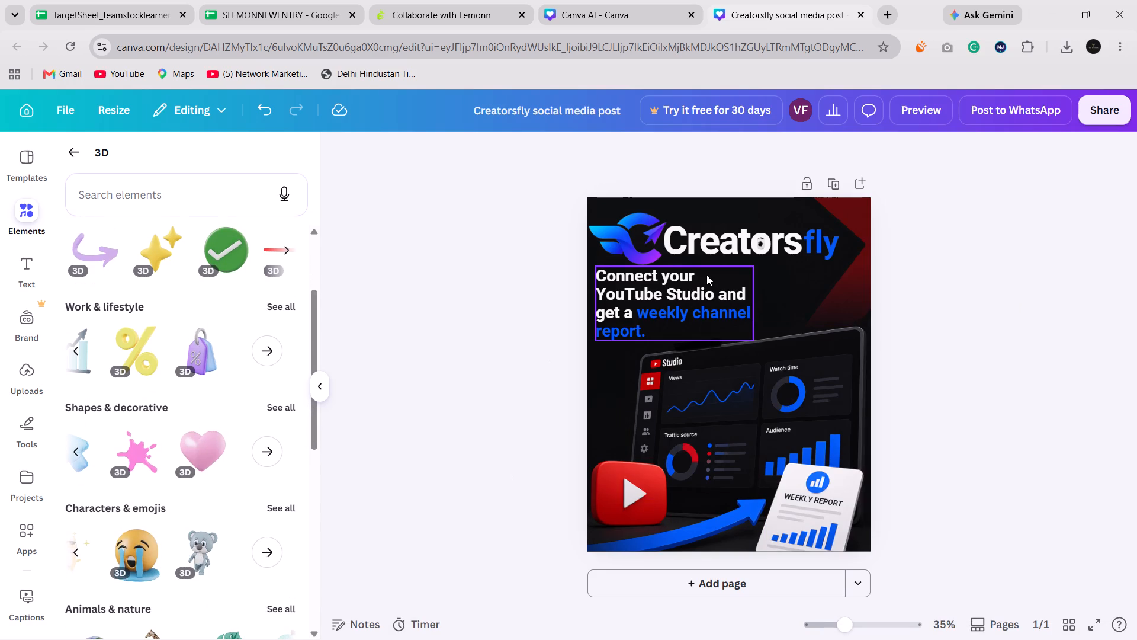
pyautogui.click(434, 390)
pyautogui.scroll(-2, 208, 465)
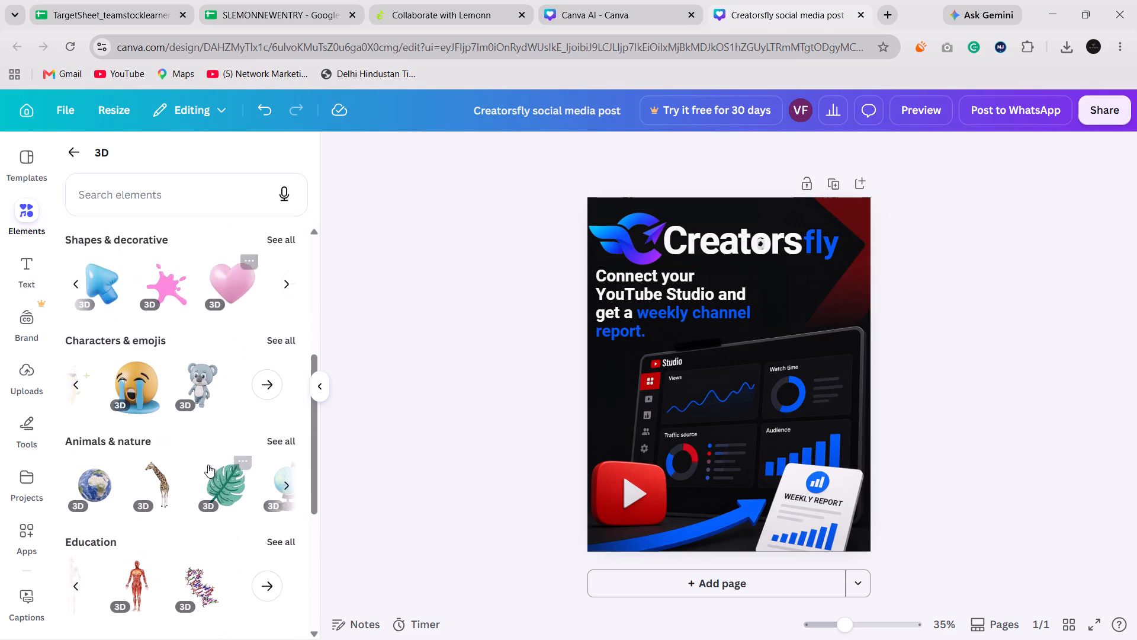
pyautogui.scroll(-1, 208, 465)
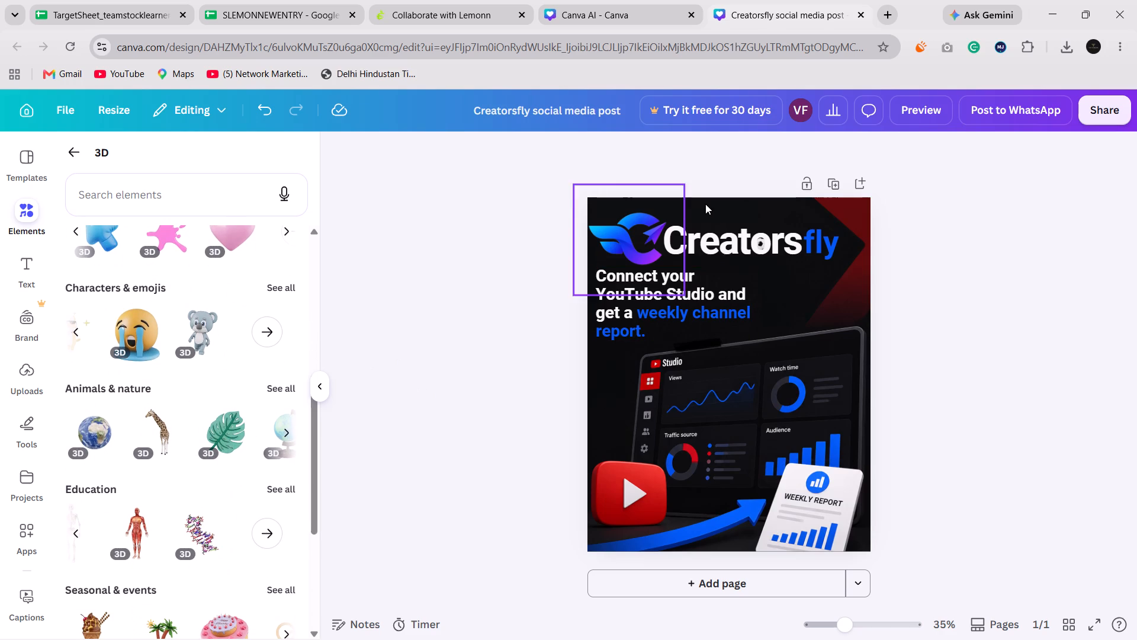
# Move the "Creators" title straight down until the soccer ball is fully exposed above it.
pyautogui.click(759, 232)
pyautogui.press('Down')
pyautogui.press('Down')
pyautogui.press('Down')
pyautogui.press('Down')
pyautogui.press('Down')
pyautogui.press('Down')
pyautogui.press('Down')
pyautogui.press('Down')
pyautogui.press('Down')
pyautogui.press('Down')
pyautogui.press('Down')
pyautogui.press('Down')
pyautogui.press('Down')
pyautogui.press('Down')
pyautogui.press('Down')
pyautogui.press('Down')
pyautogui.press('Down')
pyautogui.press('Down')
pyautogui.press('Down')
pyautogui.press('Down')
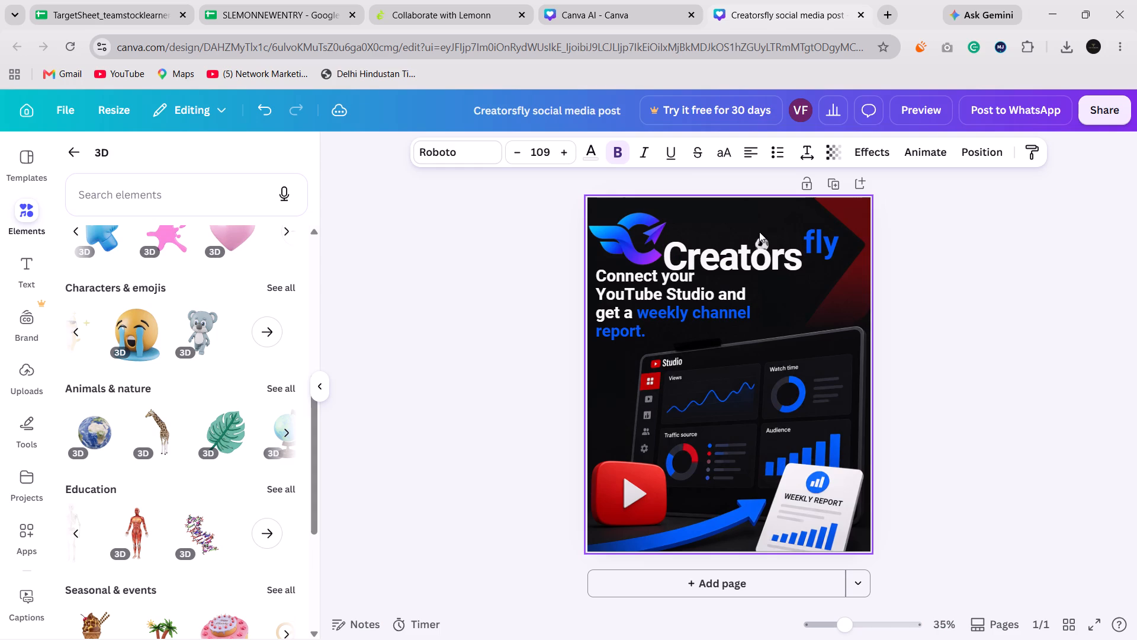
pyautogui.press('Down')
pyautogui.press('Down')
pyautogui.press('Down')
pyautogui.press('Down')
pyautogui.press('Down')
pyautogui.press('Down')
pyautogui.press('Down')
pyautogui.press('Down')
pyautogui.press('Down')
pyautogui.press('Down')
pyautogui.press('Down')
pyautogui.press('Down')
pyautogui.press('Down')
pyautogui.press('Down')
pyautogui.press('Down')
pyautogui.press('Down')
pyautogui.press('Down')
pyautogui.press('Down')
pyautogui.press('Down')
pyautogui.press('Down')
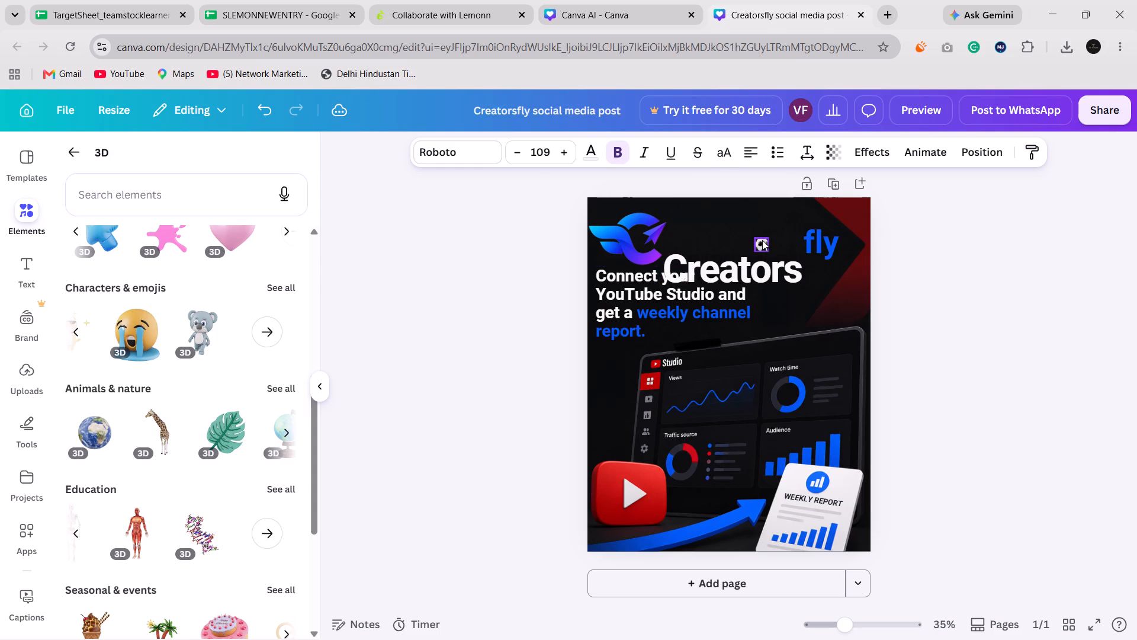
# Delete the soccer ball from the poster.
pyautogui.click(762, 240)
pyautogui.press('Delete')
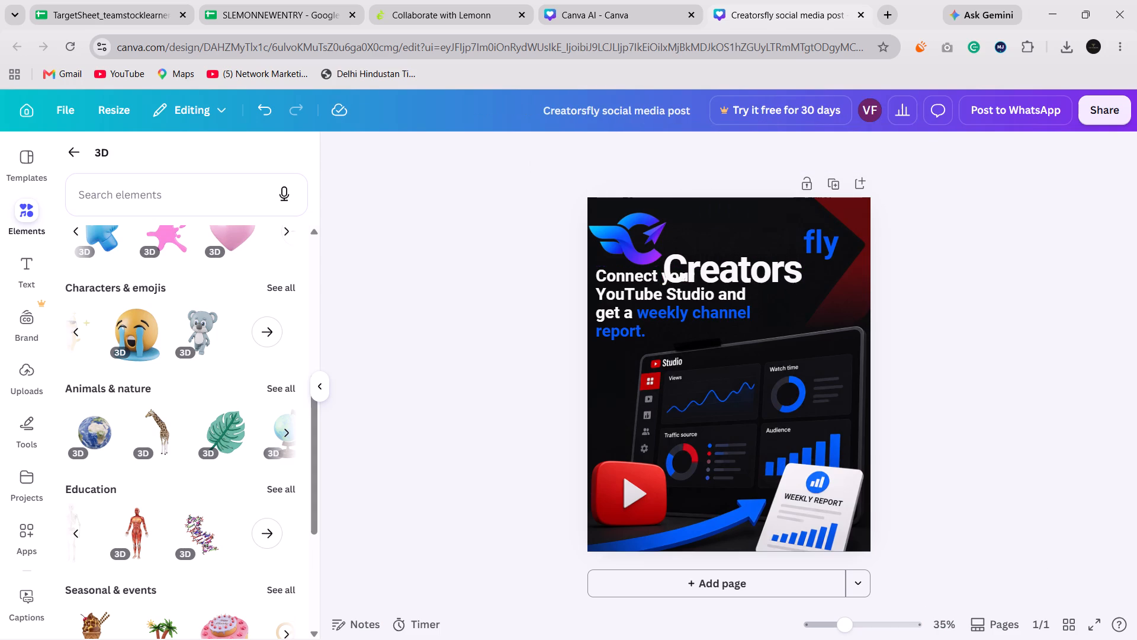
# Move the "Creators" title back up so it lines up with "fly" beside the winged C logo.
pyautogui.click(760, 264)
pyautogui.press('Up')
pyautogui.press('Up')
pyautogui.press('Up')
pyautogui.press('Up')
pyautogui.press('Up')
pyautogui.press('Up')
pyautogui.press('Up')
pyautogui.press('Up')
pyautogui.press('Up')
pyautogui.press('Up')
pyautogui.press('Up')
pyautogui.press('Up')
pyautogui.press('Up')
pyautogui.press('Up')
pyautogui.press('Up')
pyautogui.press('Up')
pyautogui.press('Up')
pyautogui.press('Up')
pyautogui.press('Up')
pyautogui.press('Up')
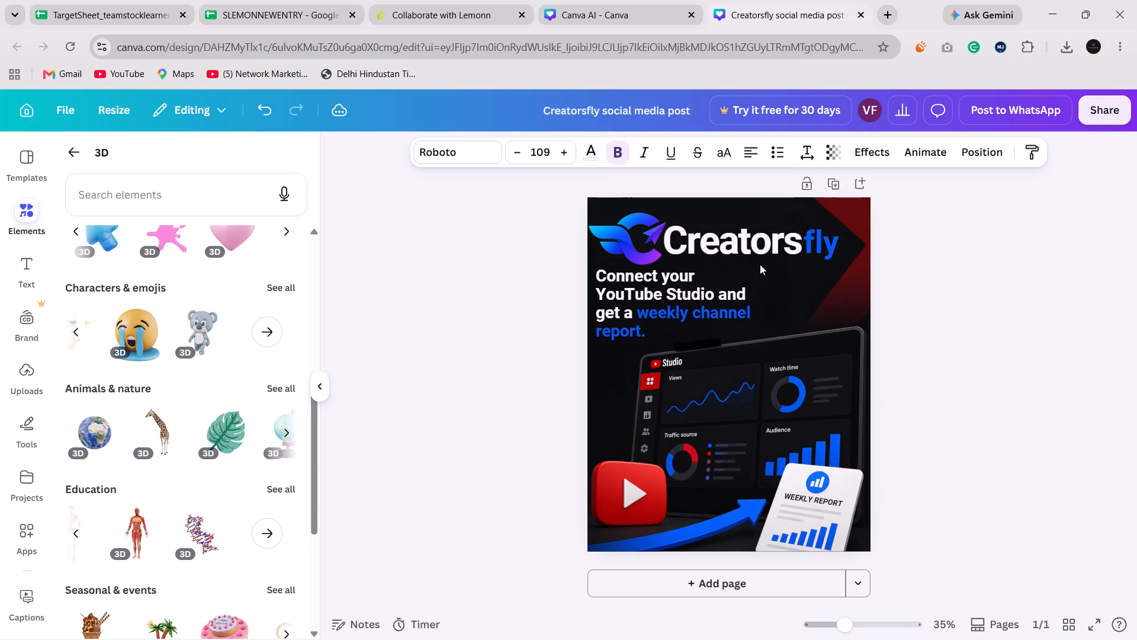
pyautogui.press('Up')
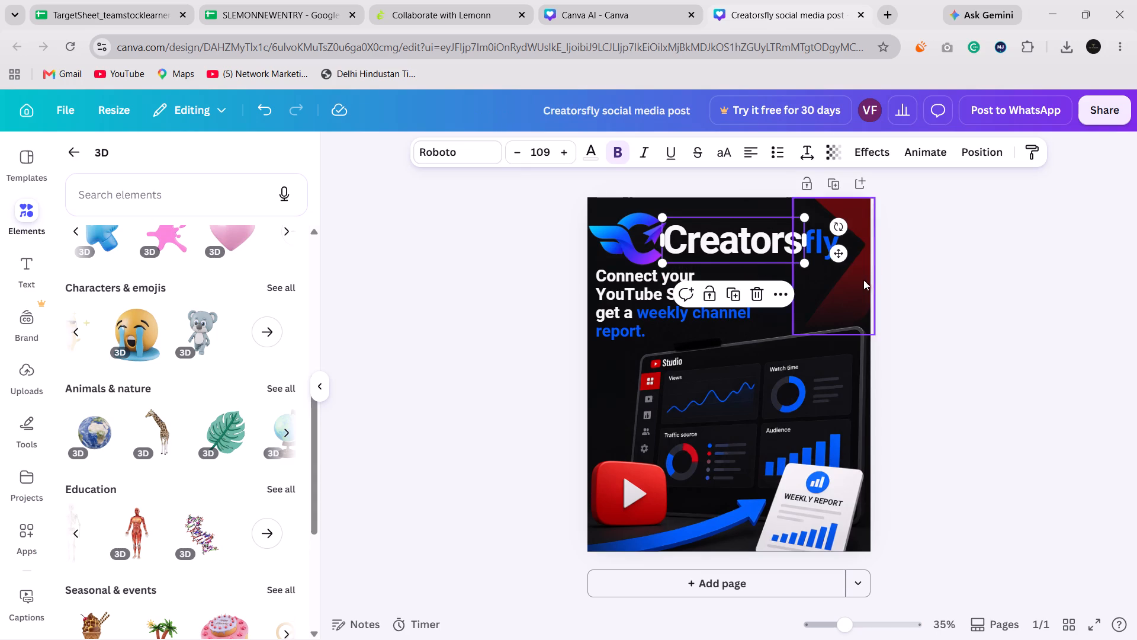
# Nudge the blue "fly" text up slightly so it aligns with the "Creators" title.
pyautogui.click(942, 248)
pyautogui.click(818, 233)
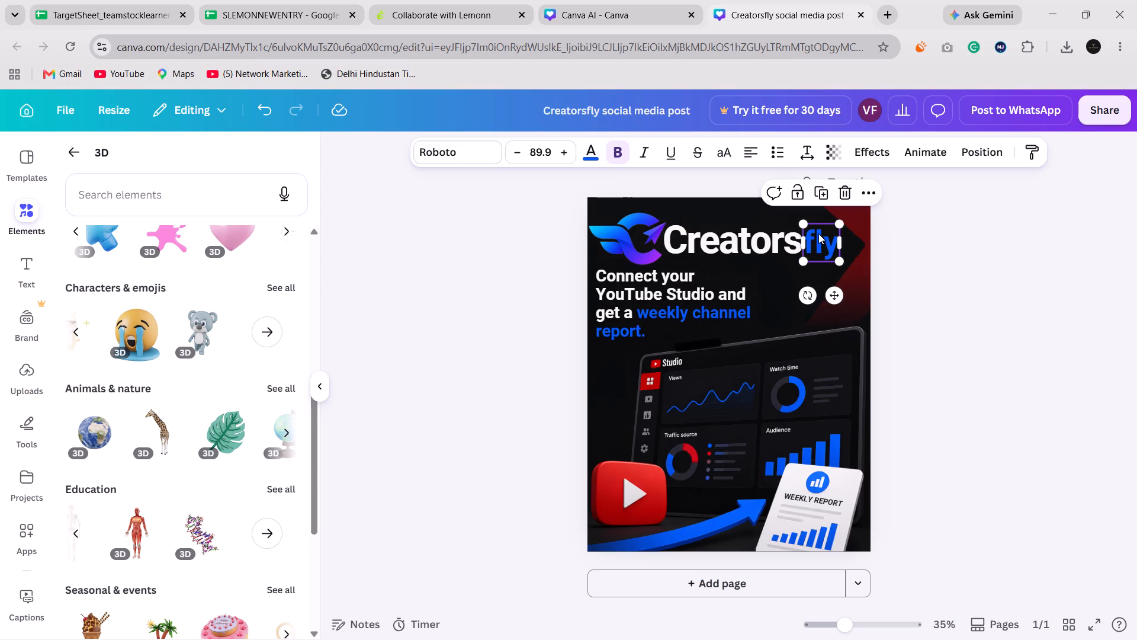
pyautogui.press('Up')
pyautogui.press('Up')
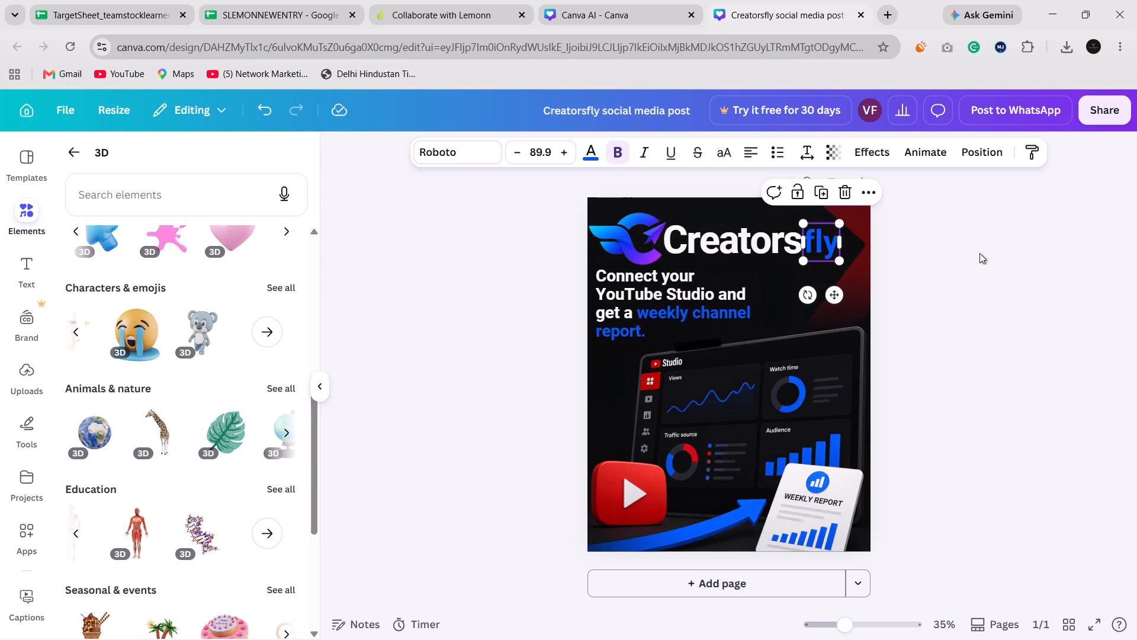
pyautogui.click(979, 253)
pyautogui.click(807, 244)
pyautogui.click(945, 263)
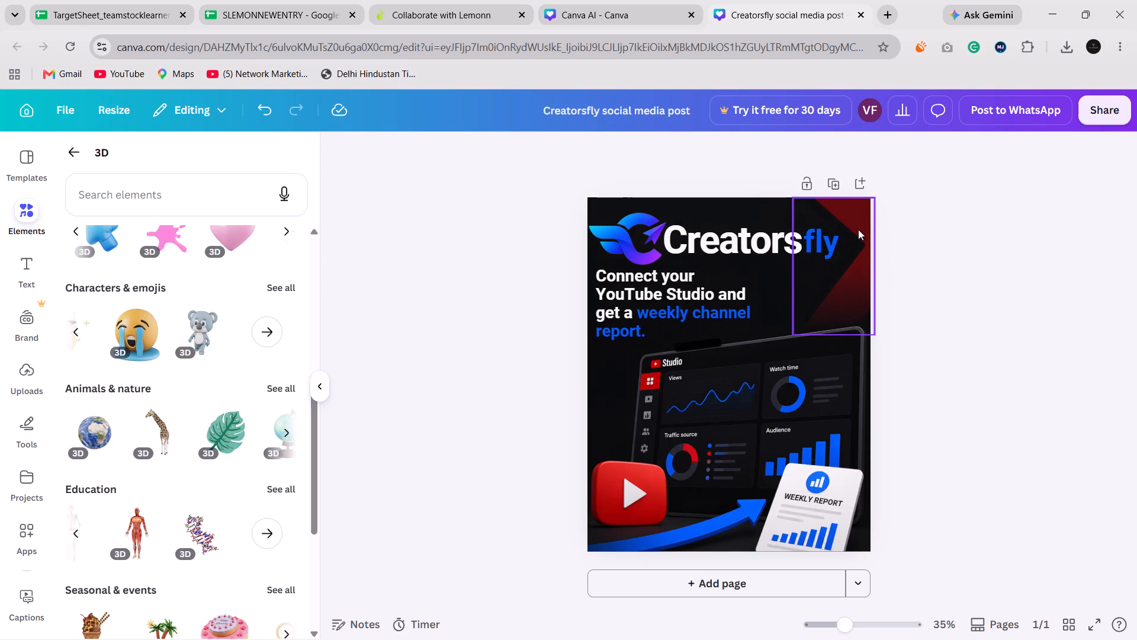
# Look through the 3D elements, templates, brand kit, uploads, drawing tools, projects and apps, including Figma to Canva, for additions to the poster.
pyautogui.scroll(-1, 168, 380)
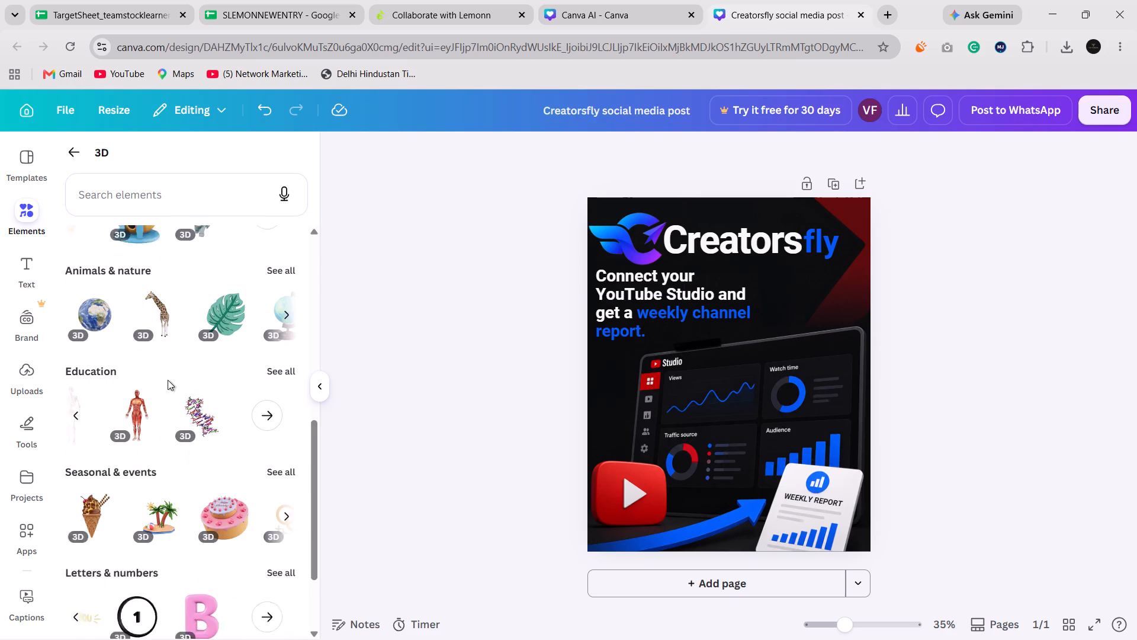
pyautogui.scroll(-1, 168, 380)
pyautogui.click(27, 168)
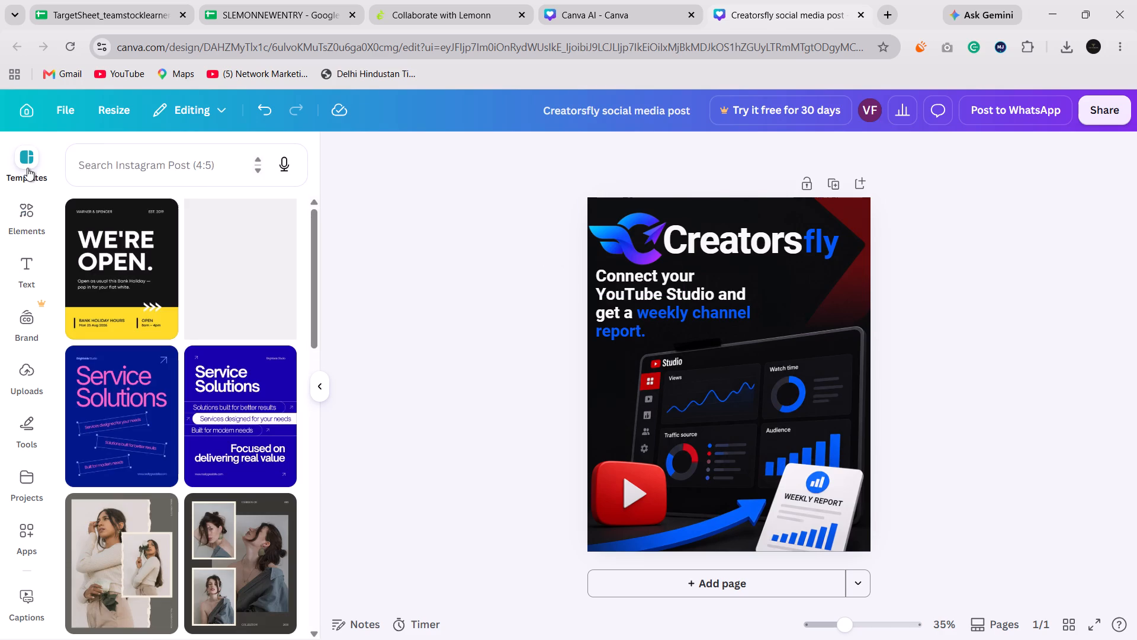
pyautogui.click(40, 225)
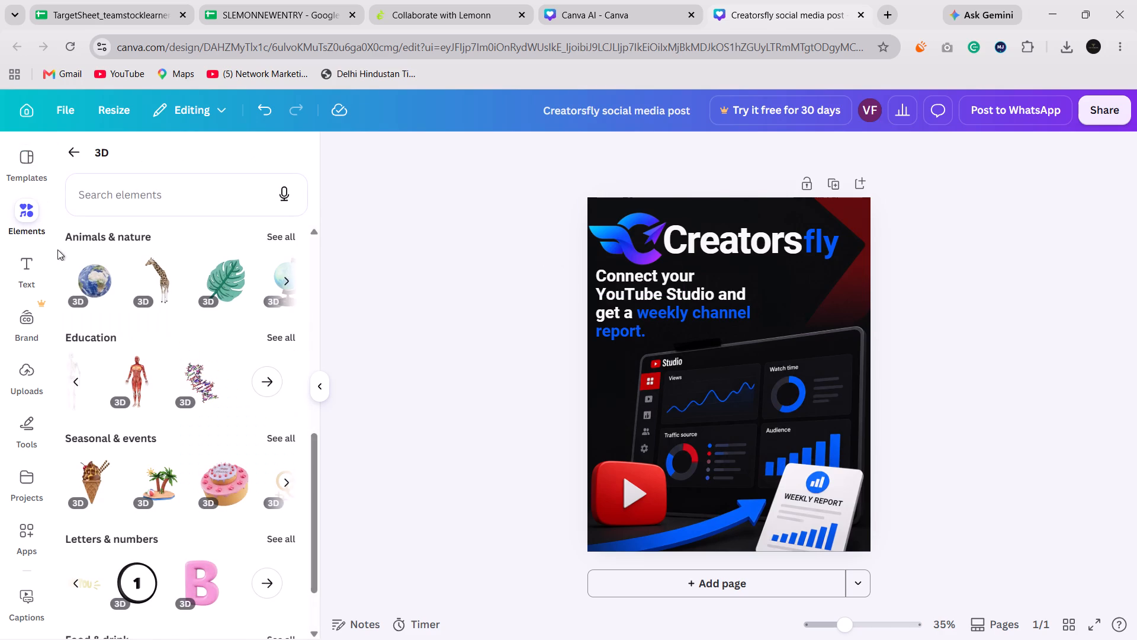
pyautogui.click(18, 325)
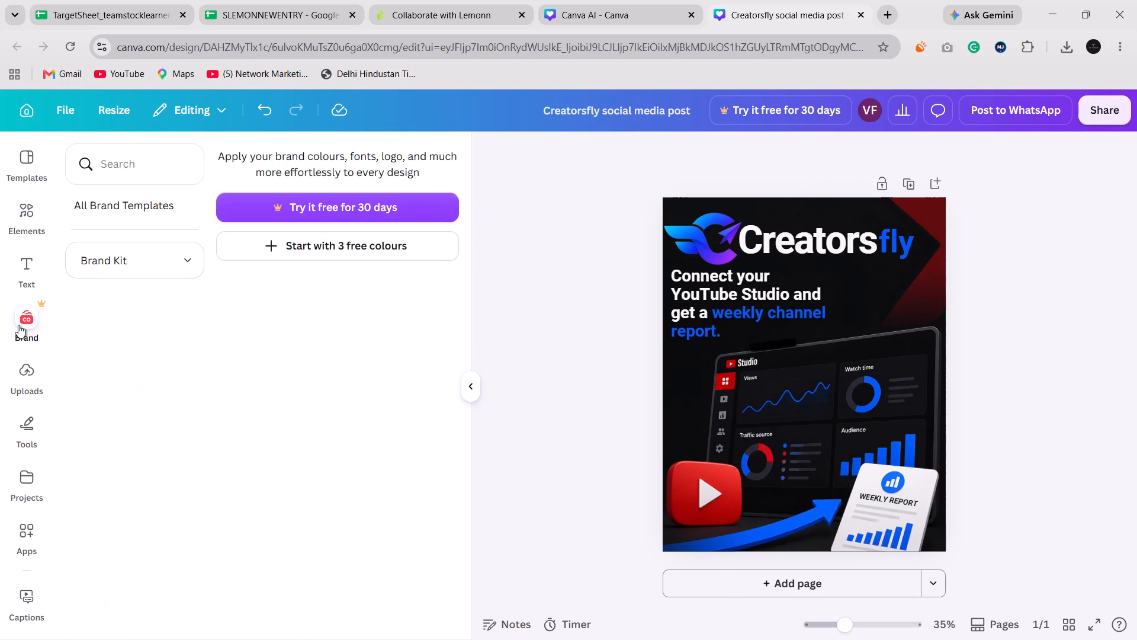
pyautogui.click(31, 364)
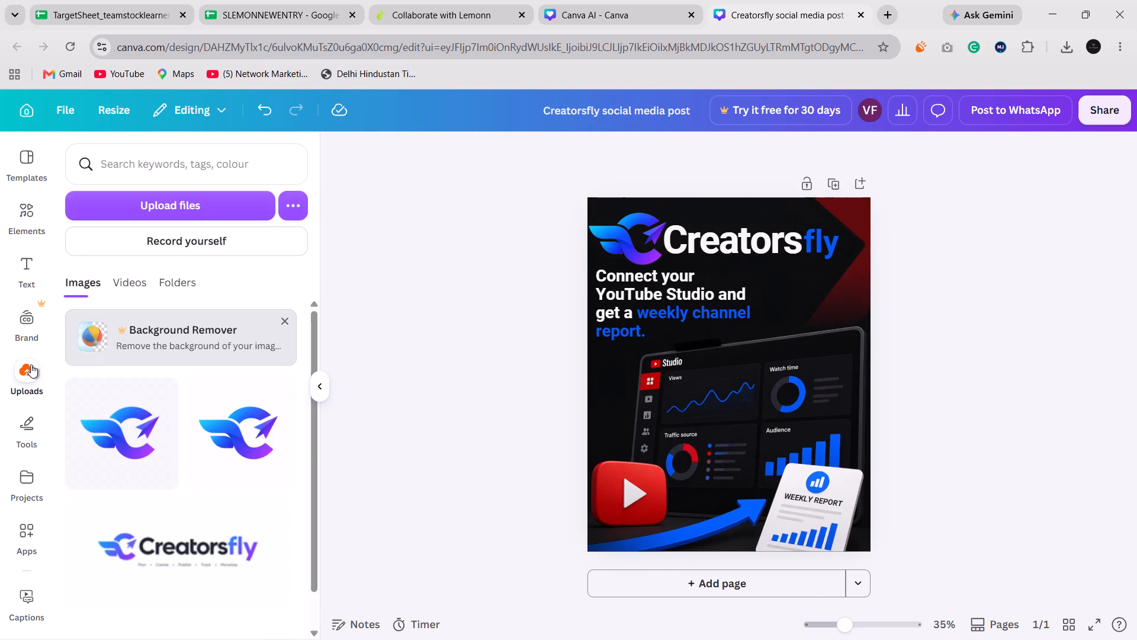
pyautogui.click(31, 425)
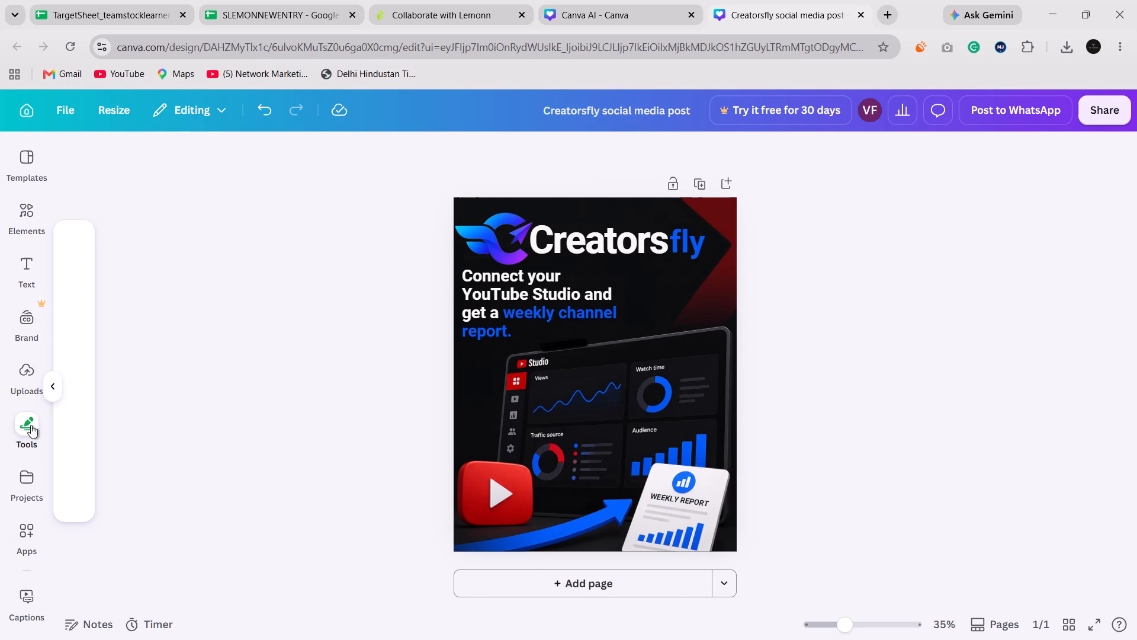
pyautogui.click(75, 285)
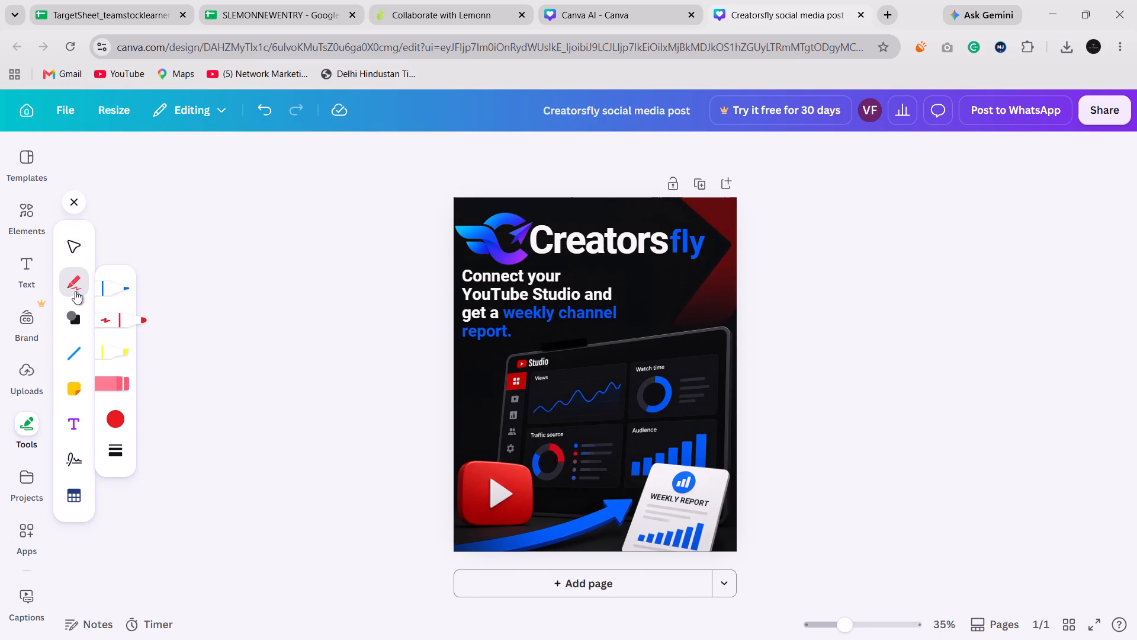
pyautogui.click(25, 469)
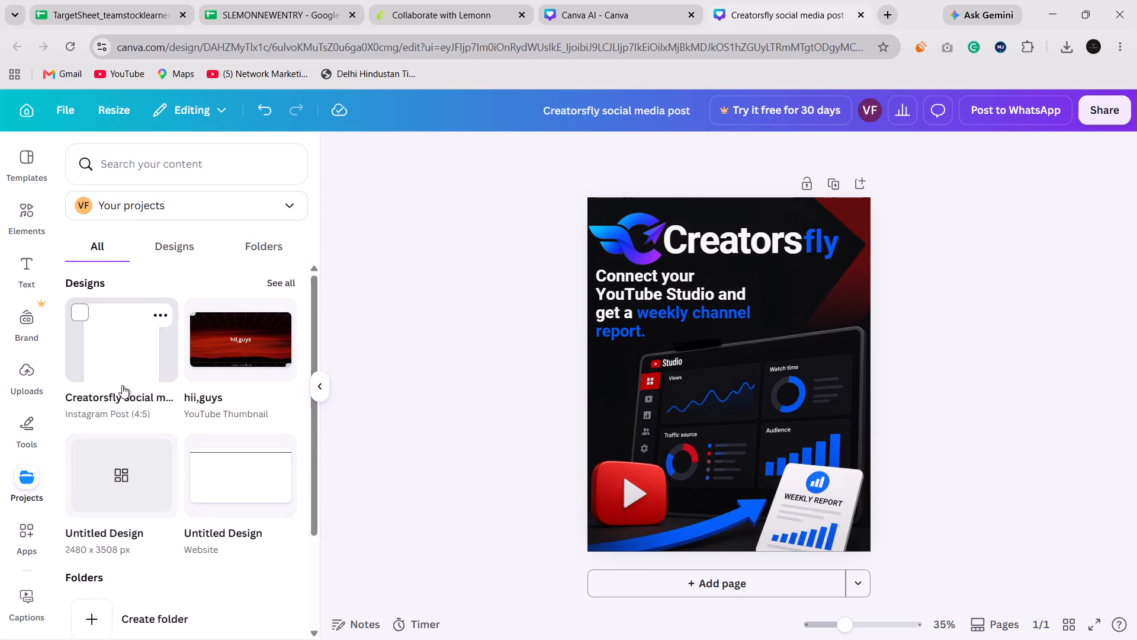
pyautogui.scroll(-3, 122, 385)
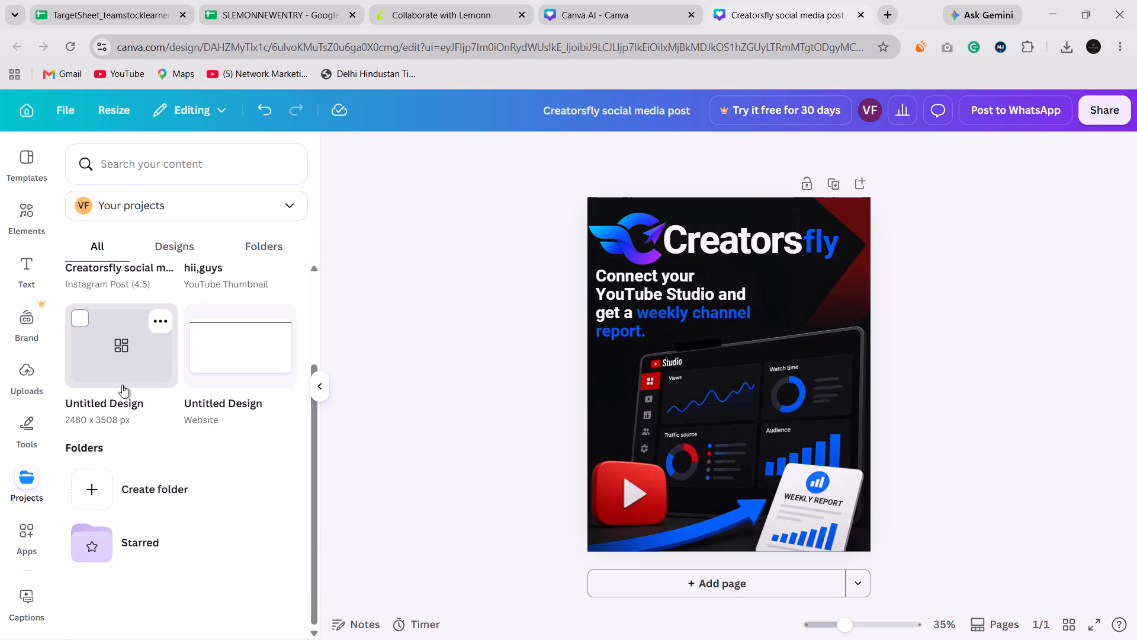
pyautogui.click(37, 523)
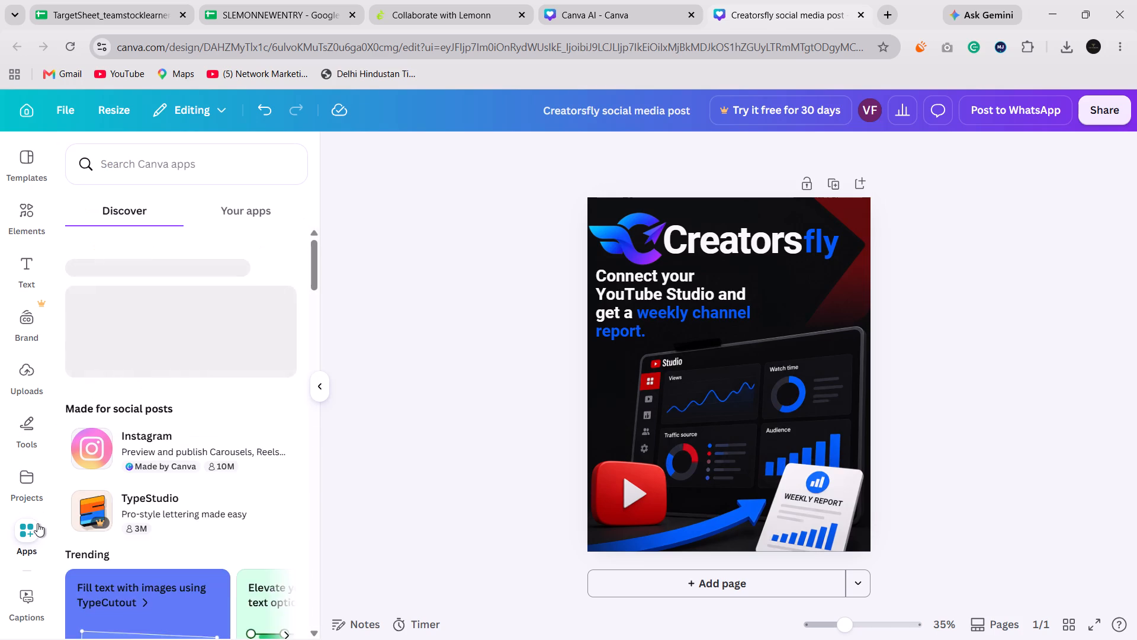
pyautogui.scroll(-2, 168, 450)
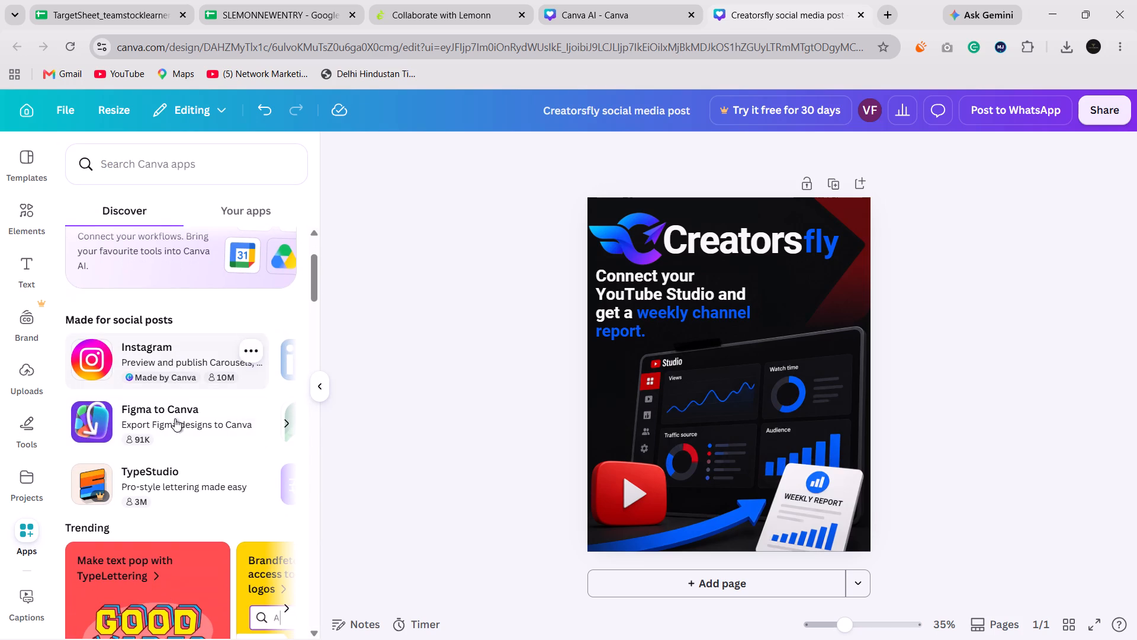
pyautogui.click(174, 430)
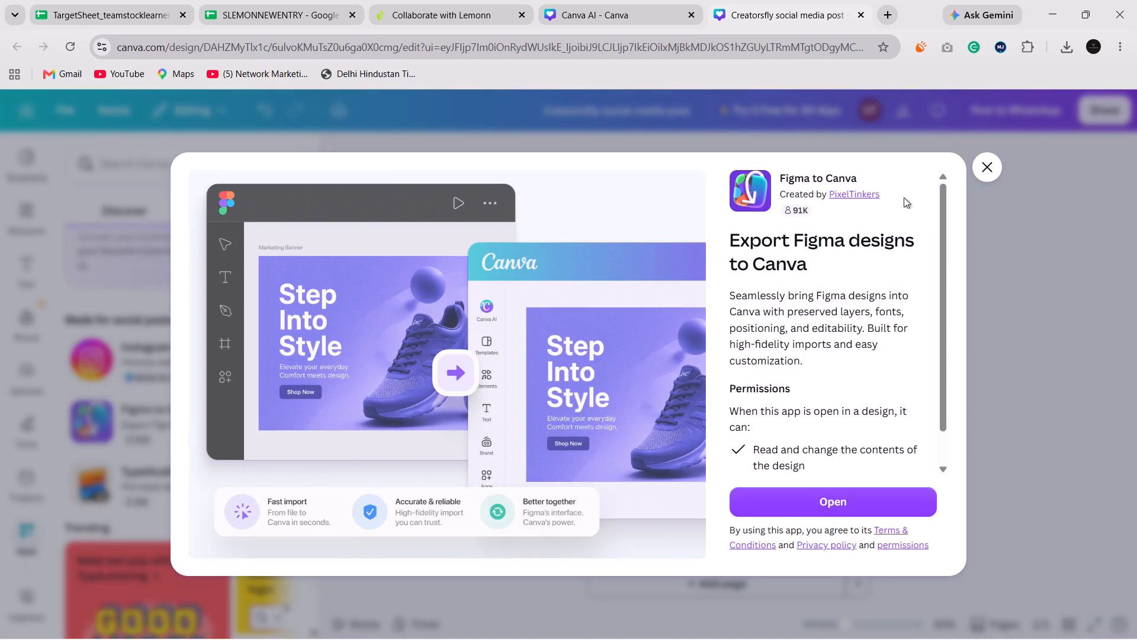
pyautogui.click(988, 162)
# Insert a dynamic QR code with the Round squares pattern on the poster.
pyautogui.scroll(-1, 144, 441)
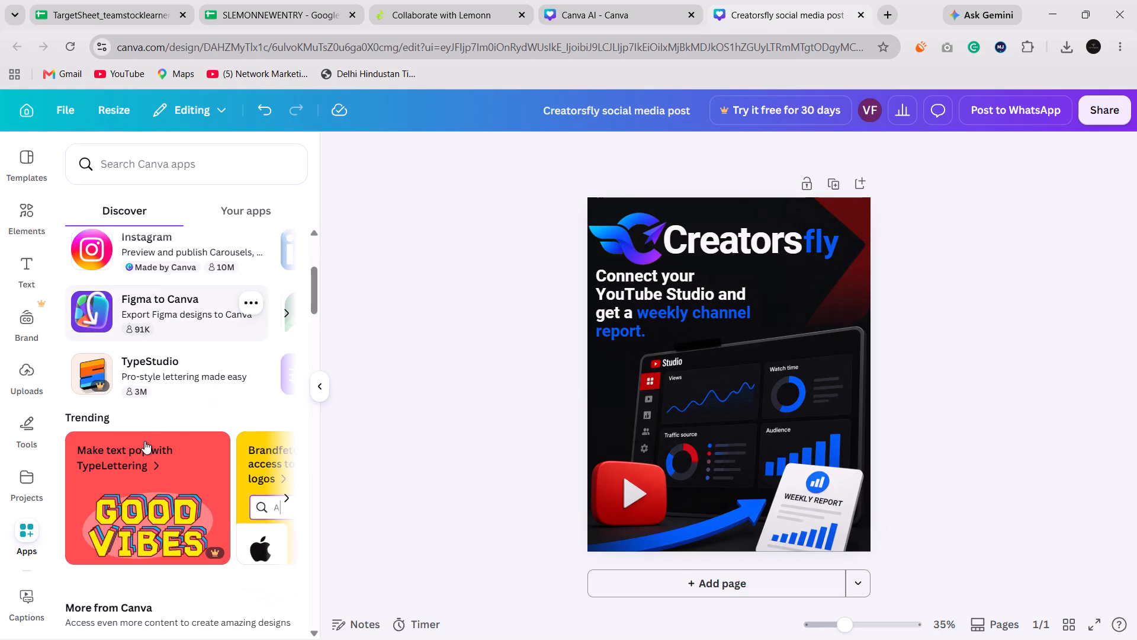
pyautogui.scroll(-3, 144, 441)
pyautogui.click(98, 379)
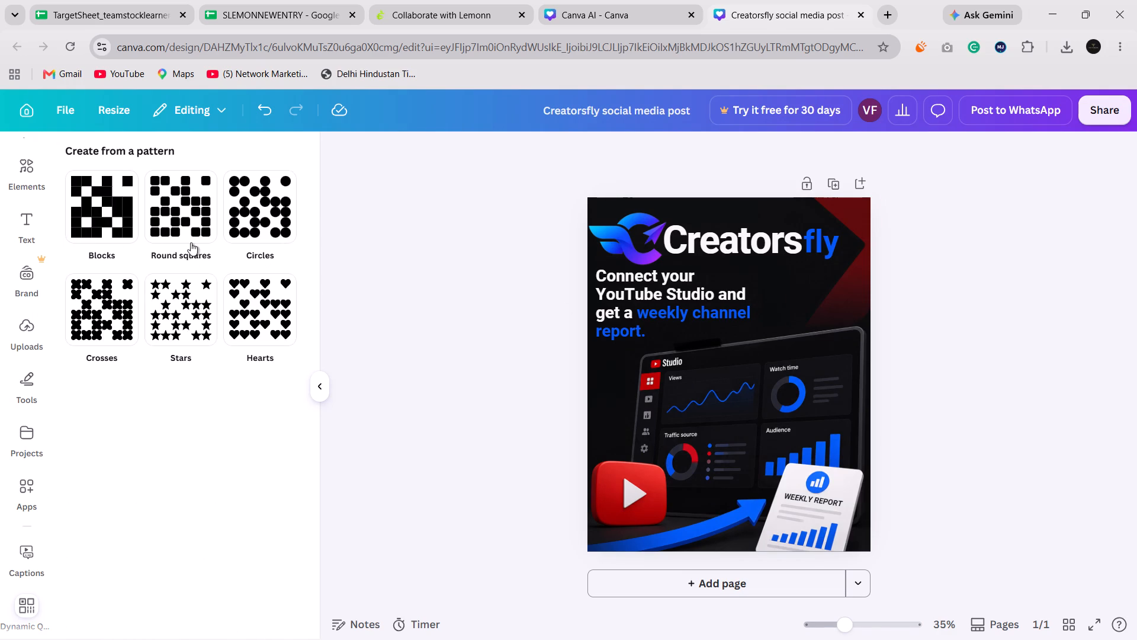
pyautogui.click(172, 233)
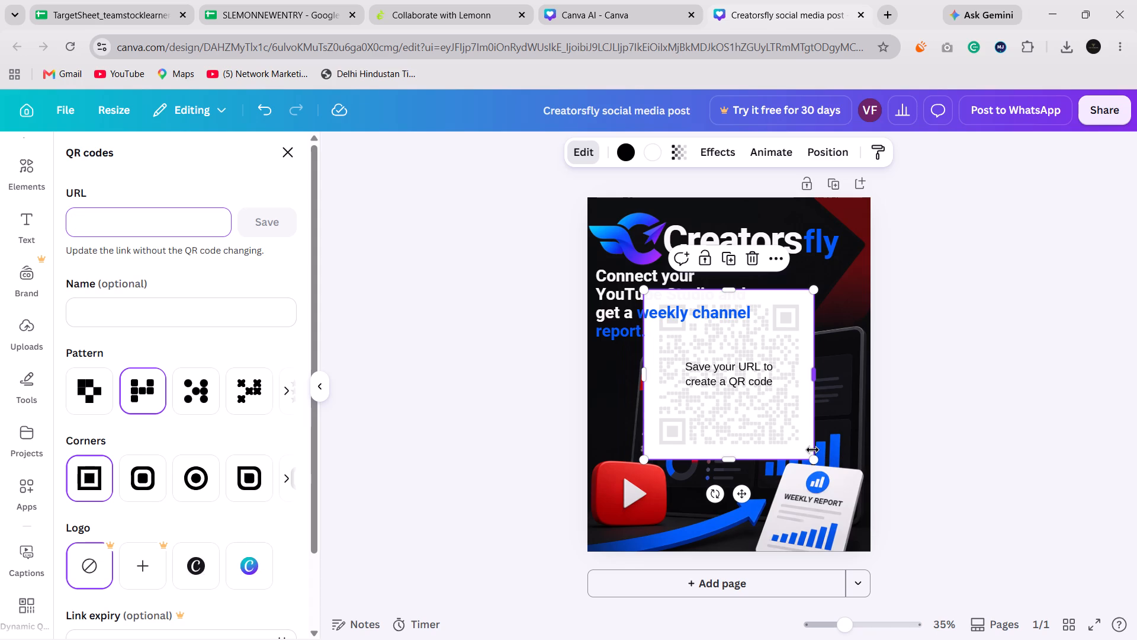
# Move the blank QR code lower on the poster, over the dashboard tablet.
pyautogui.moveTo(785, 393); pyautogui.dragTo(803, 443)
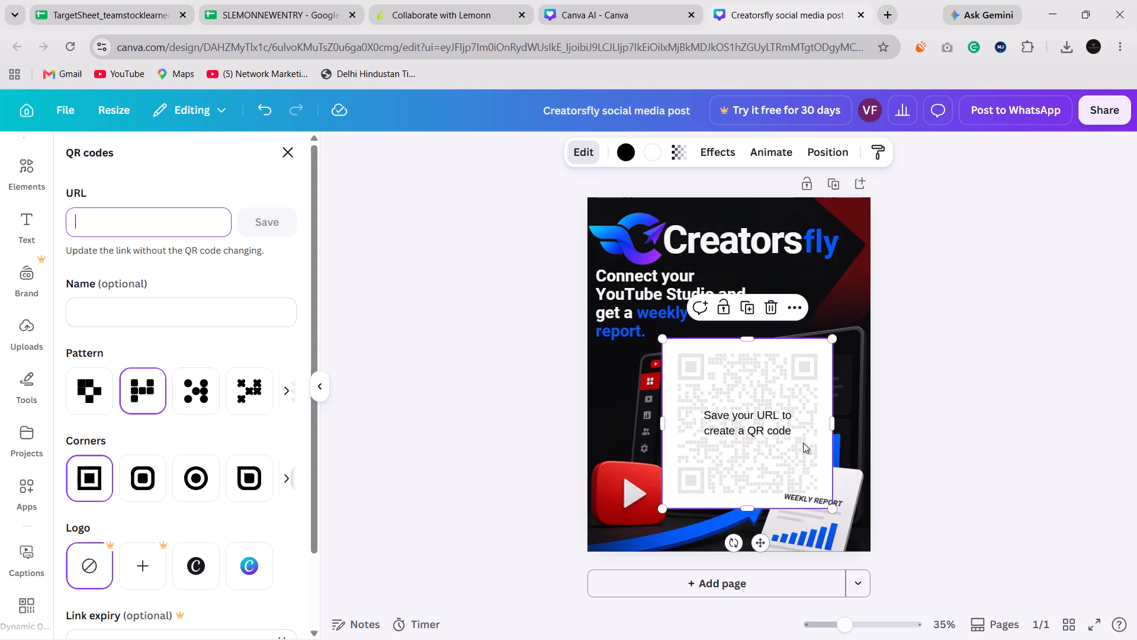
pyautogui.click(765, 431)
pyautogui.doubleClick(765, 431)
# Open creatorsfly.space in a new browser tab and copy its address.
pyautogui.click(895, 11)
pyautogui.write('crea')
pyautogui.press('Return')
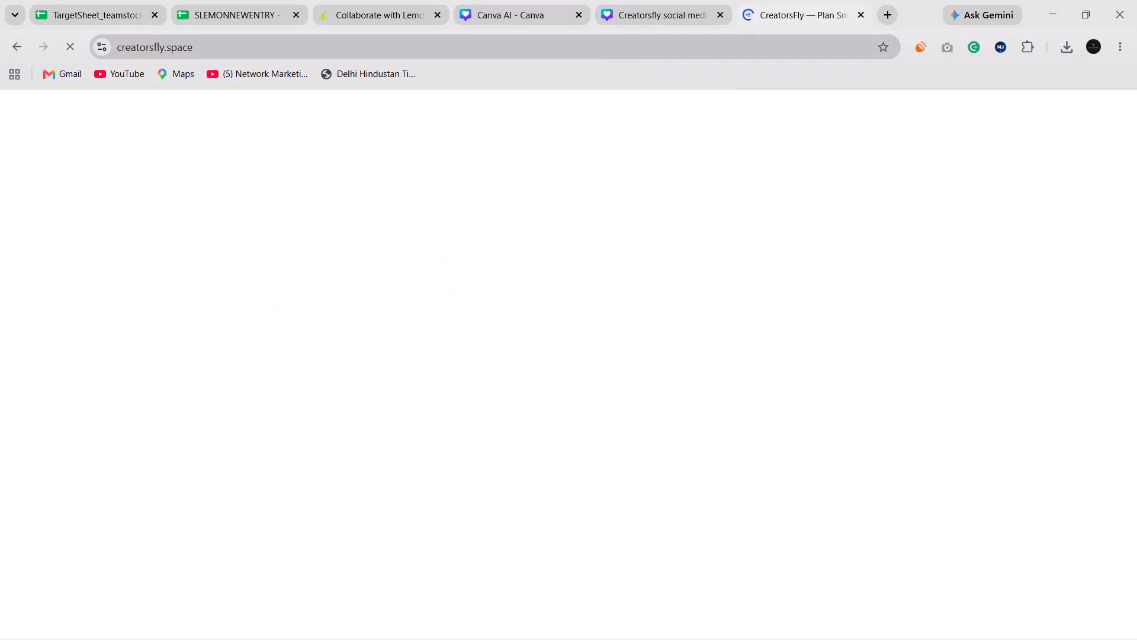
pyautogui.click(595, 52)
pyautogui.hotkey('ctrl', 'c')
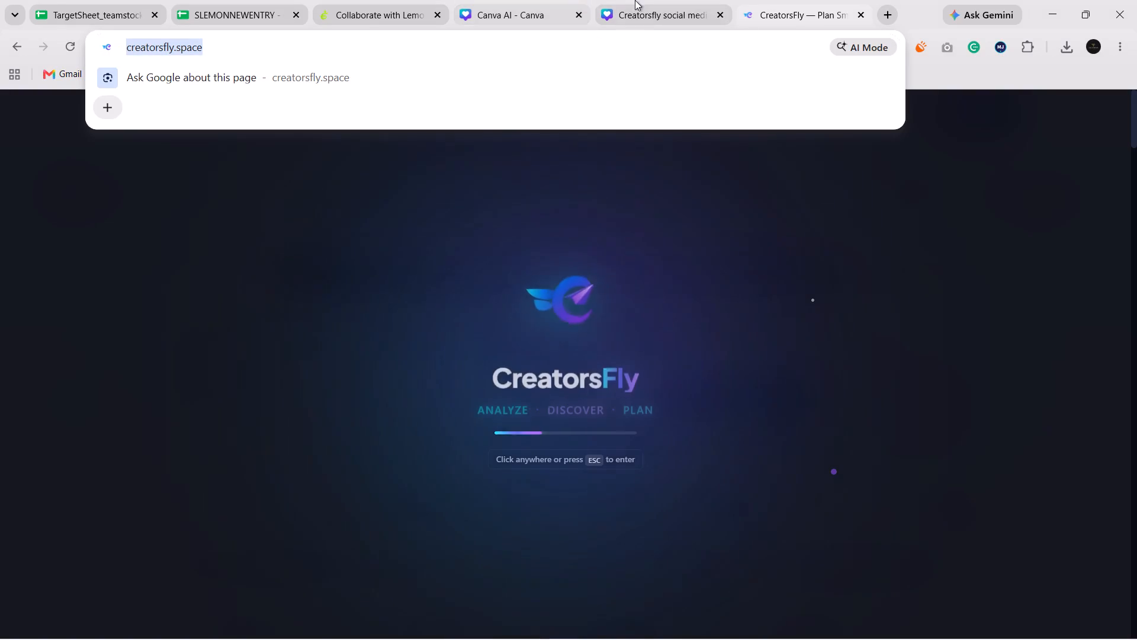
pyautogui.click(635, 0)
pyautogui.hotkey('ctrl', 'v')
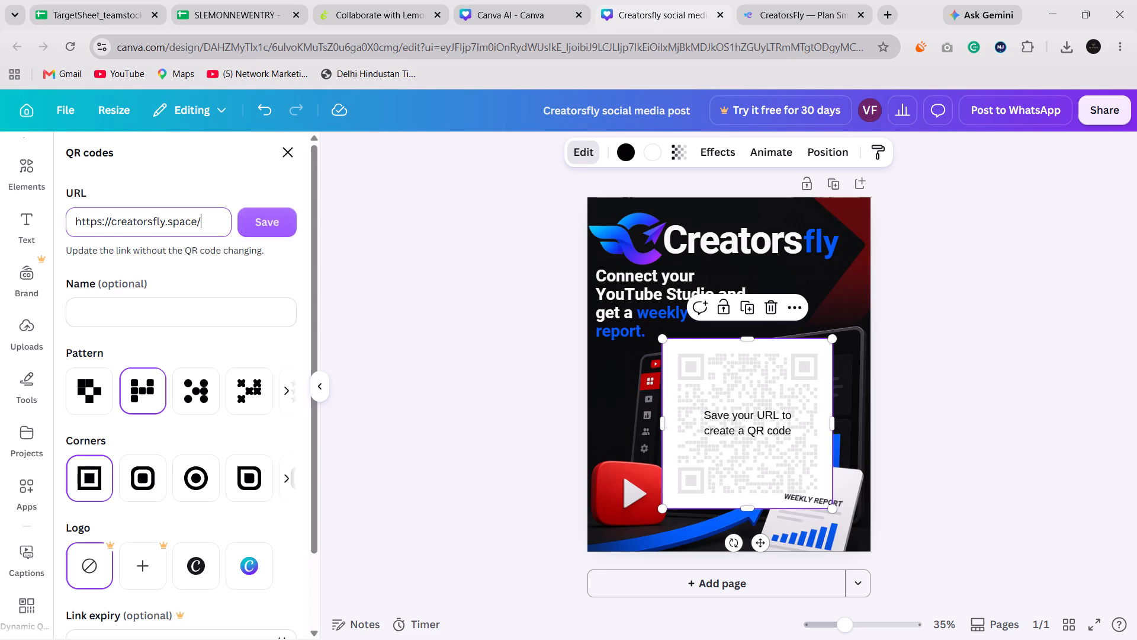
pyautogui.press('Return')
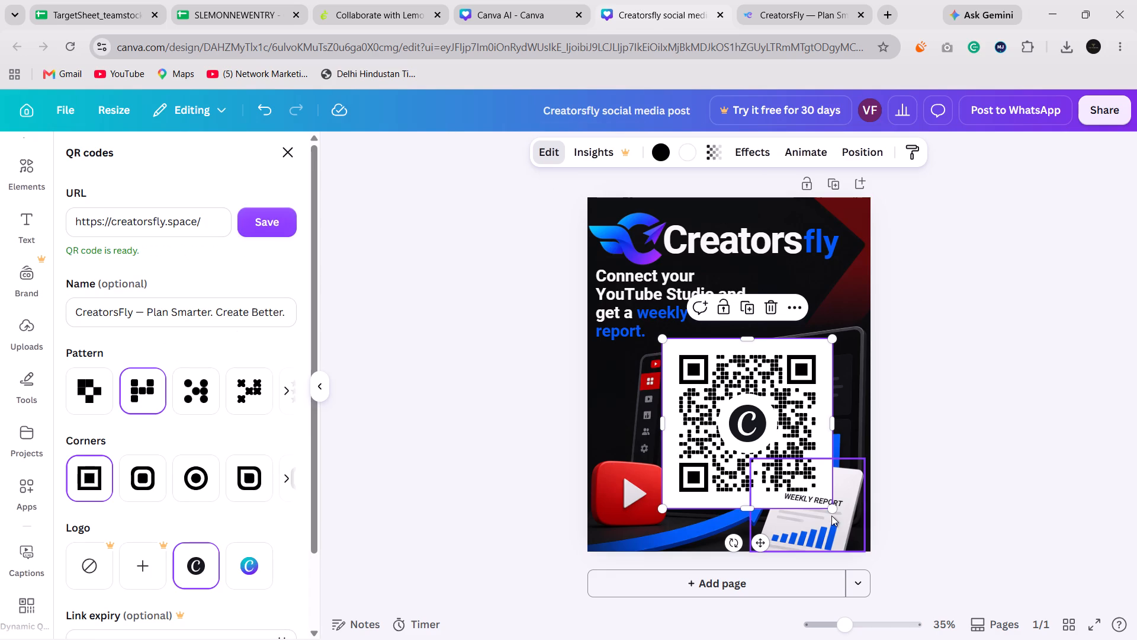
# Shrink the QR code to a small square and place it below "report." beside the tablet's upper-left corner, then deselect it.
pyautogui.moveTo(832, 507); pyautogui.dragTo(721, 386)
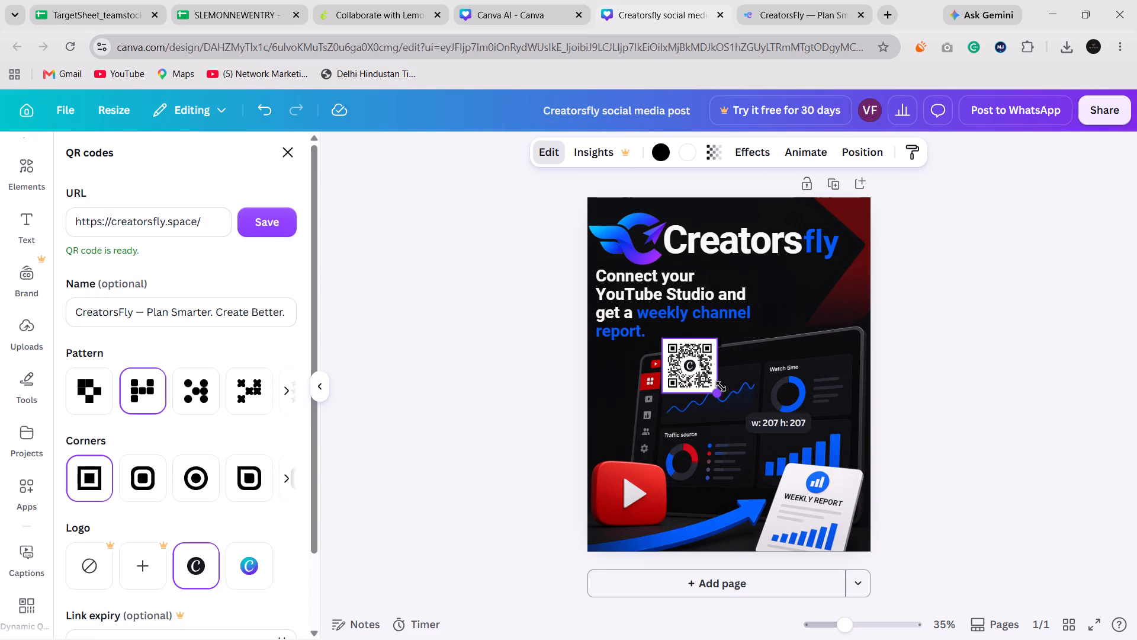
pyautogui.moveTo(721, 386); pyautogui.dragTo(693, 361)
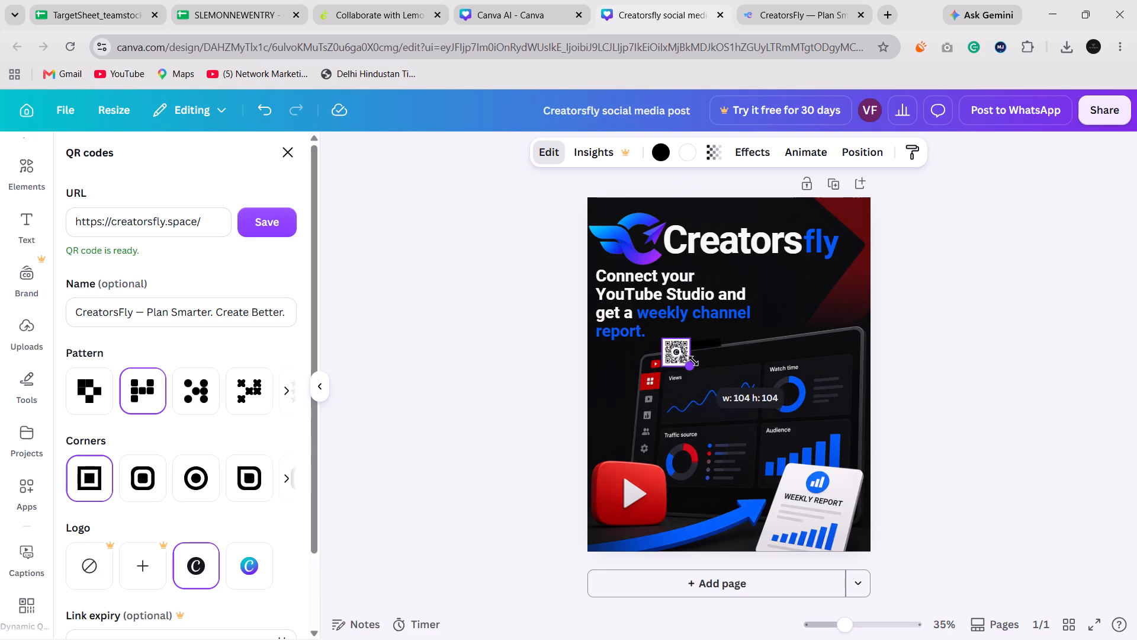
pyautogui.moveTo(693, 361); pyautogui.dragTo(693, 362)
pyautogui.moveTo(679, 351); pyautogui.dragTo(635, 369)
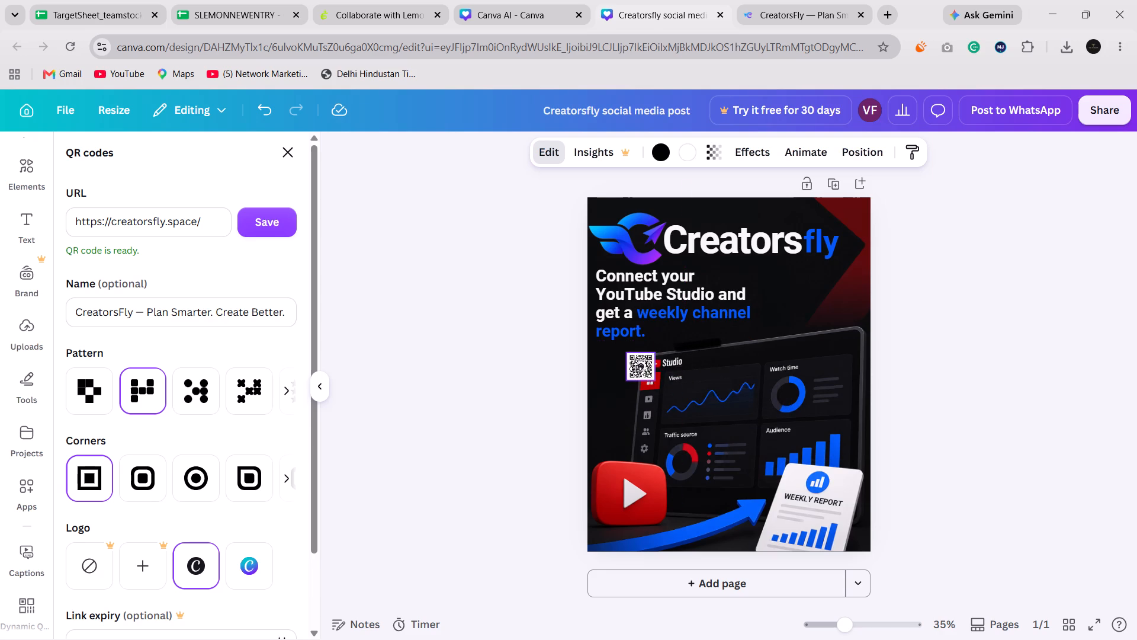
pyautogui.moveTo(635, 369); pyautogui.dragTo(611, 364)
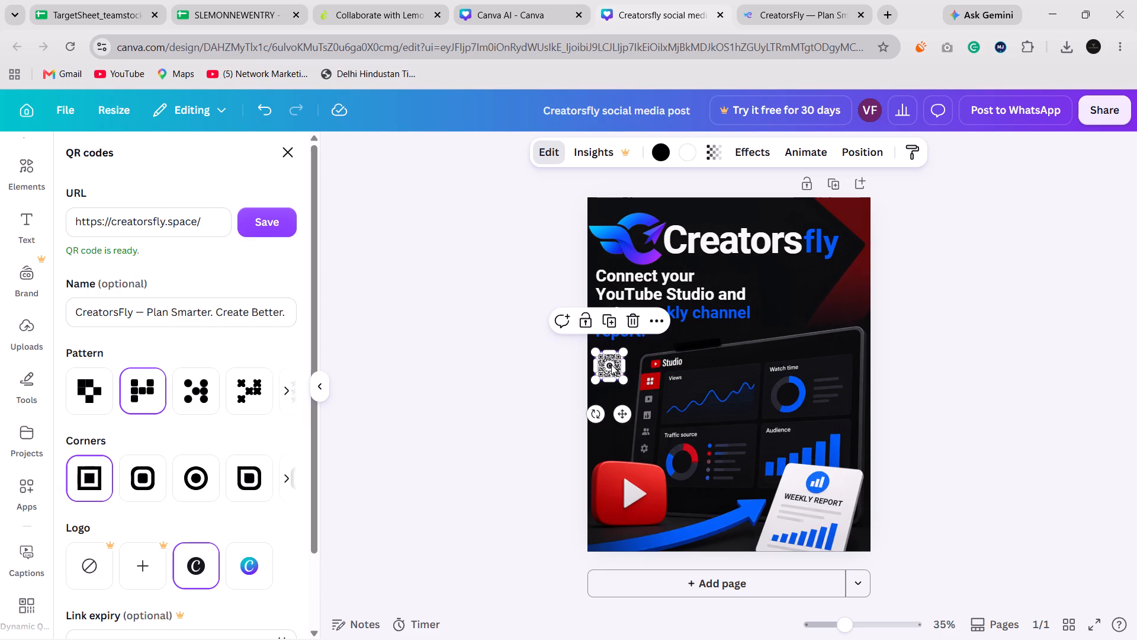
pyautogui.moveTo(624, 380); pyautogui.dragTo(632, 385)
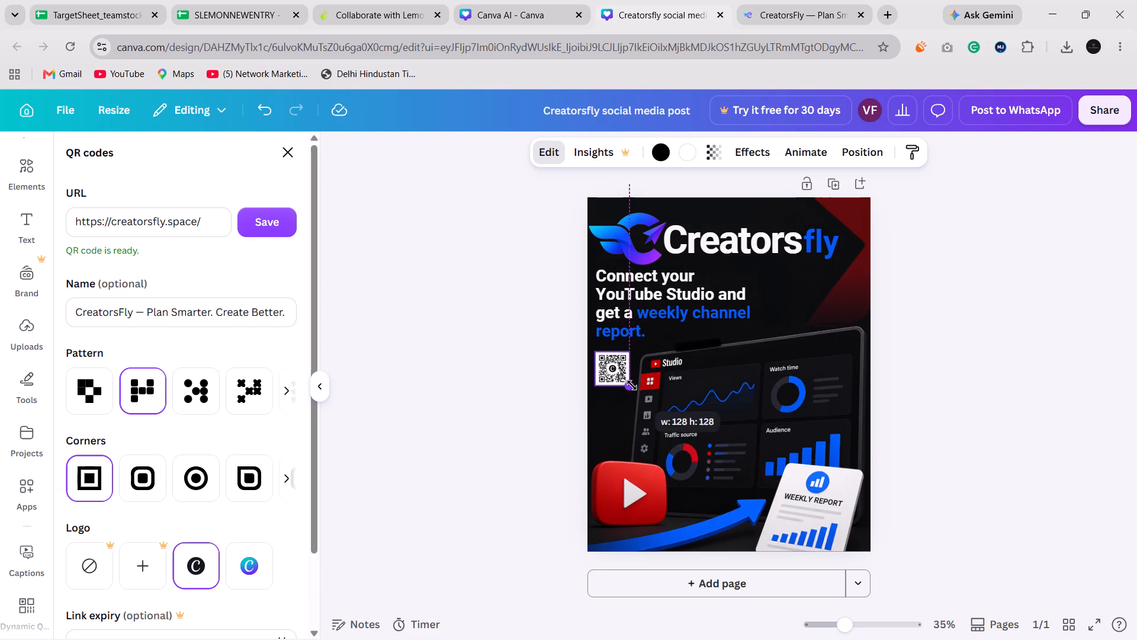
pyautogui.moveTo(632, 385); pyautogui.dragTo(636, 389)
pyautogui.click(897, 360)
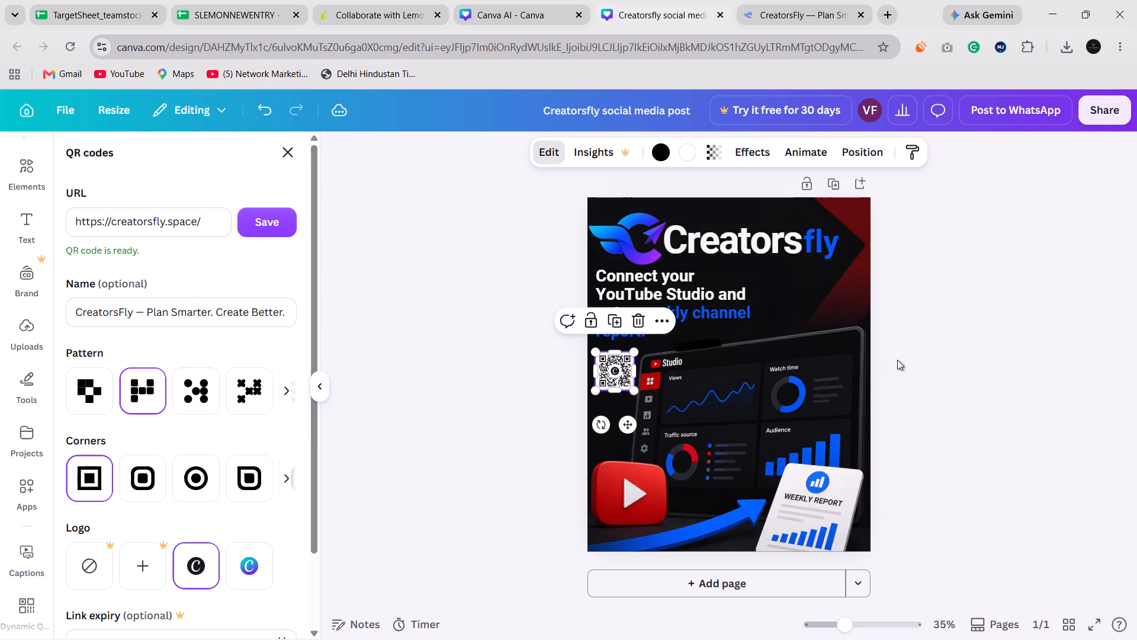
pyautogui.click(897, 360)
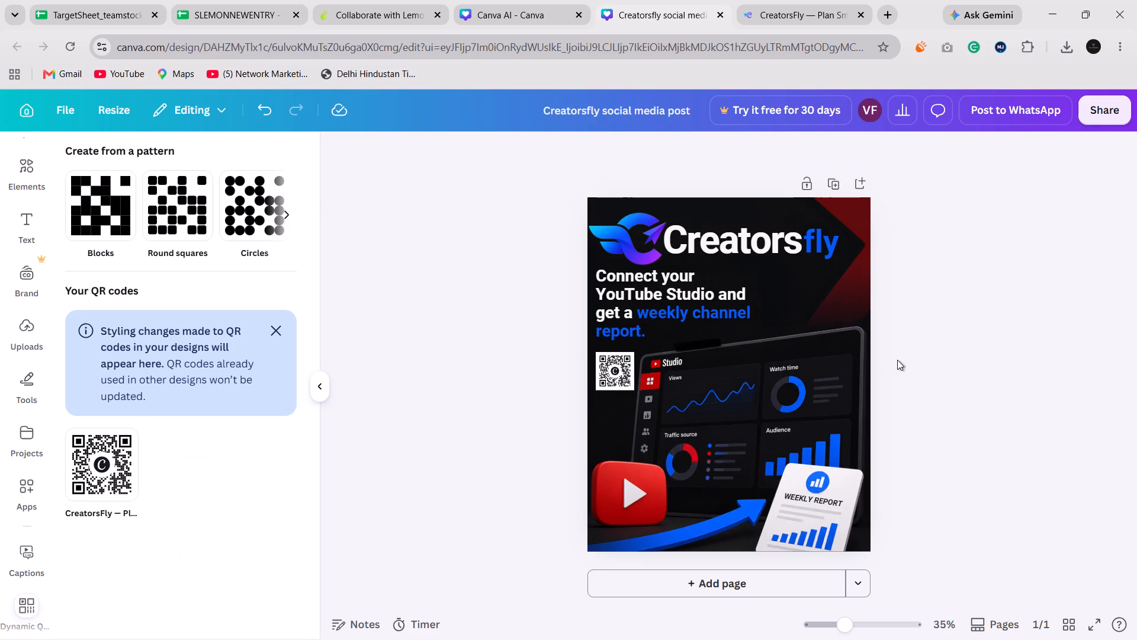
# Delete the QR code from the poster.
pyautogui.click(619, 370)
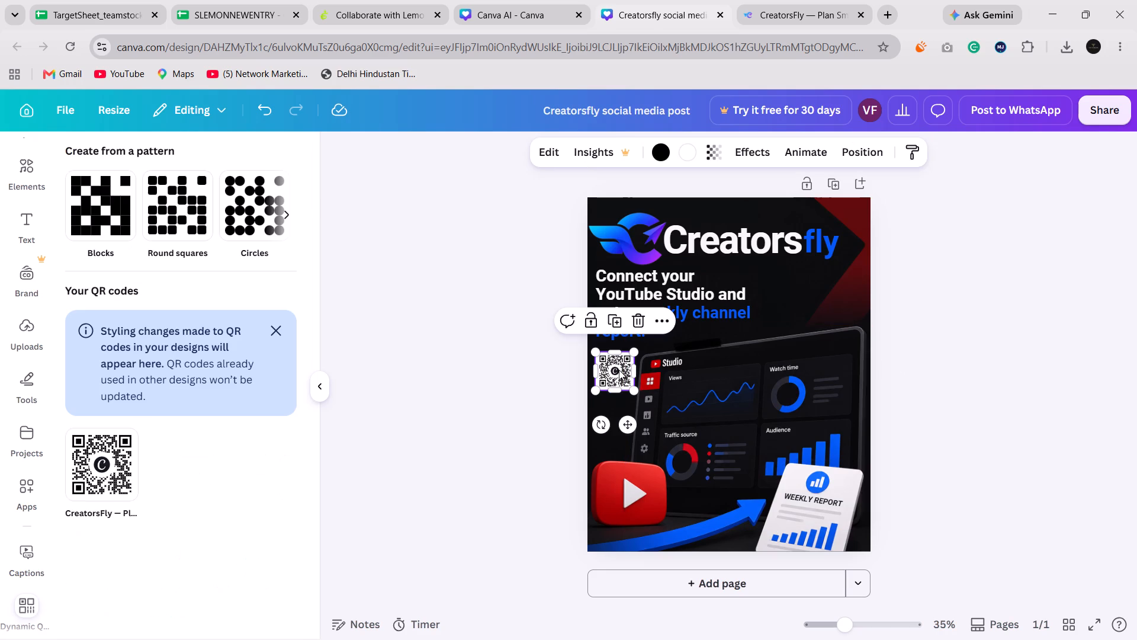
pyautogui.press('Delete')
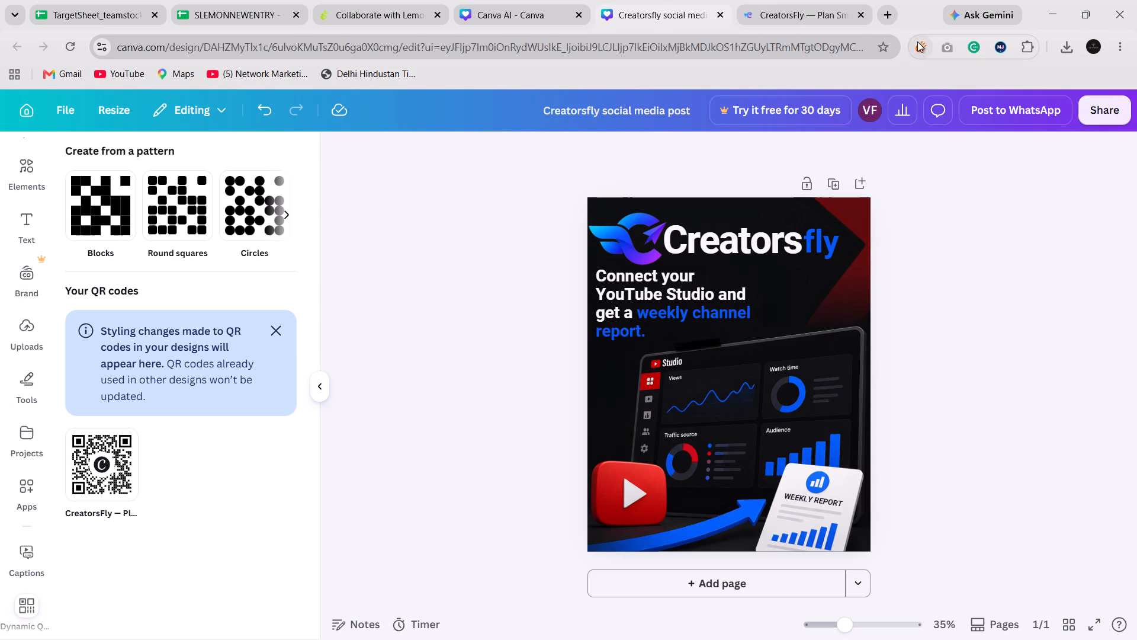
# Minimise the browser window to get to the Downloads folder window behind it.
pyautogui.click(1046, 2)
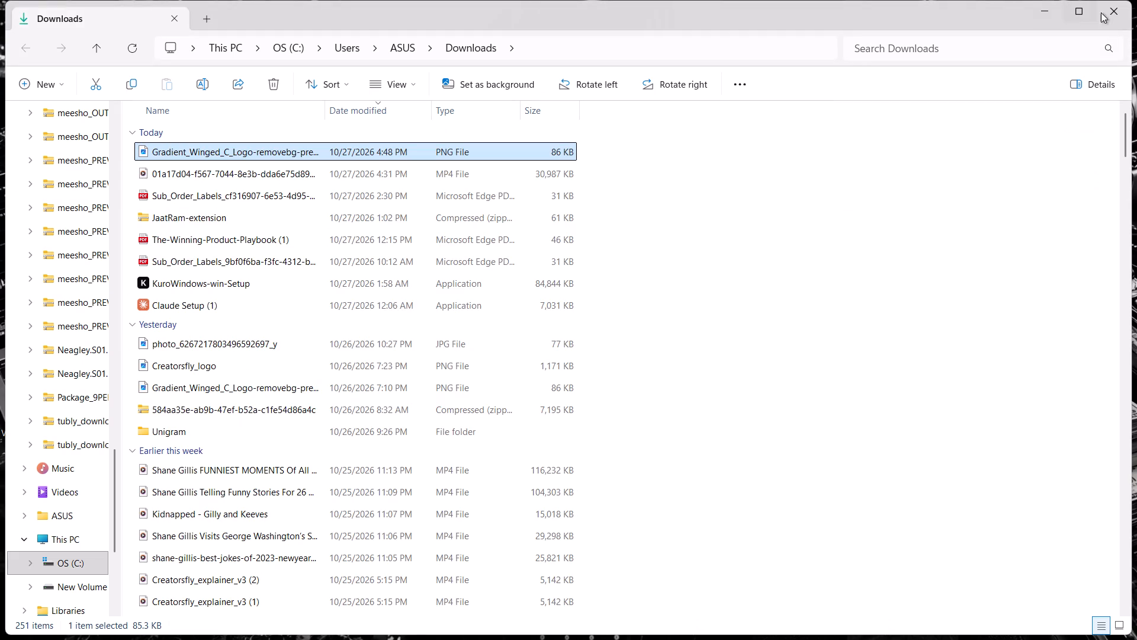